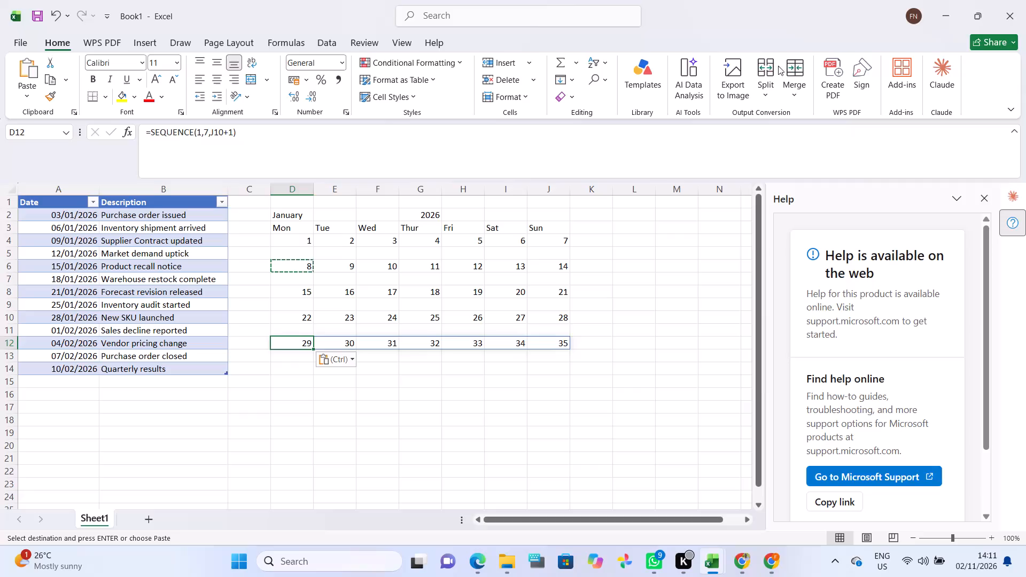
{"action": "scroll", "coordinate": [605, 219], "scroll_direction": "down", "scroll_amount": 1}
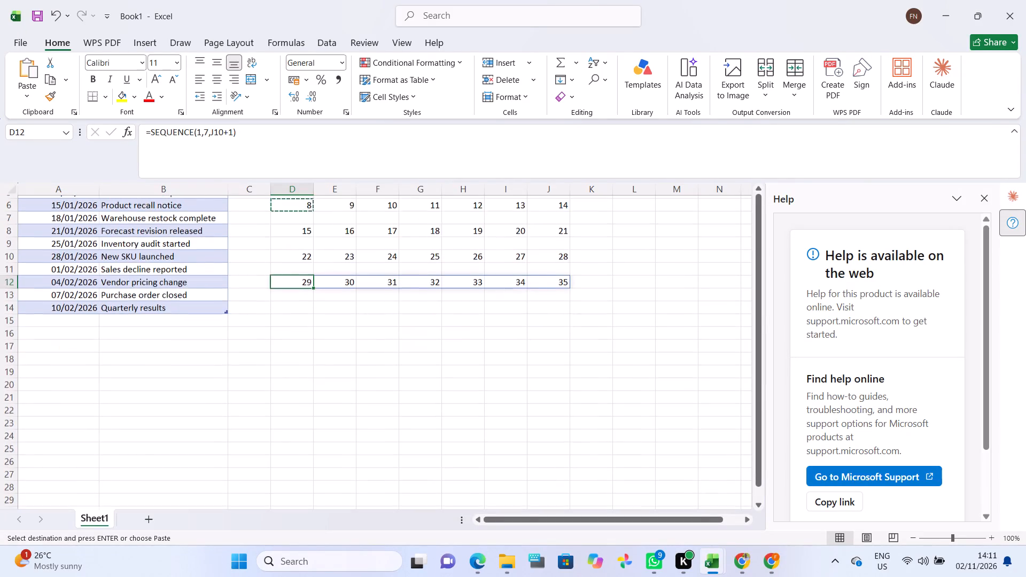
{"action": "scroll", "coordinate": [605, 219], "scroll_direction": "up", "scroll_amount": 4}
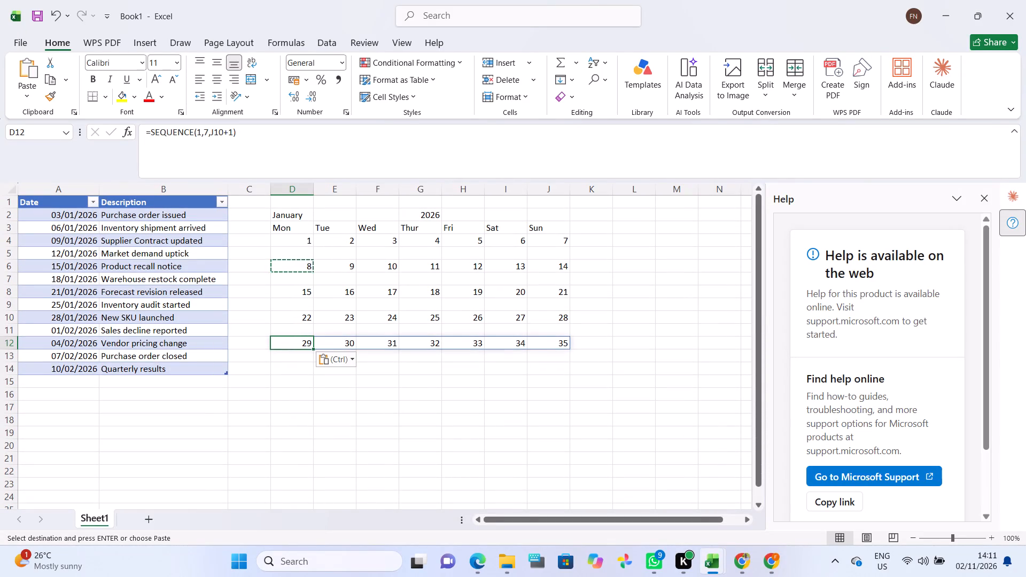
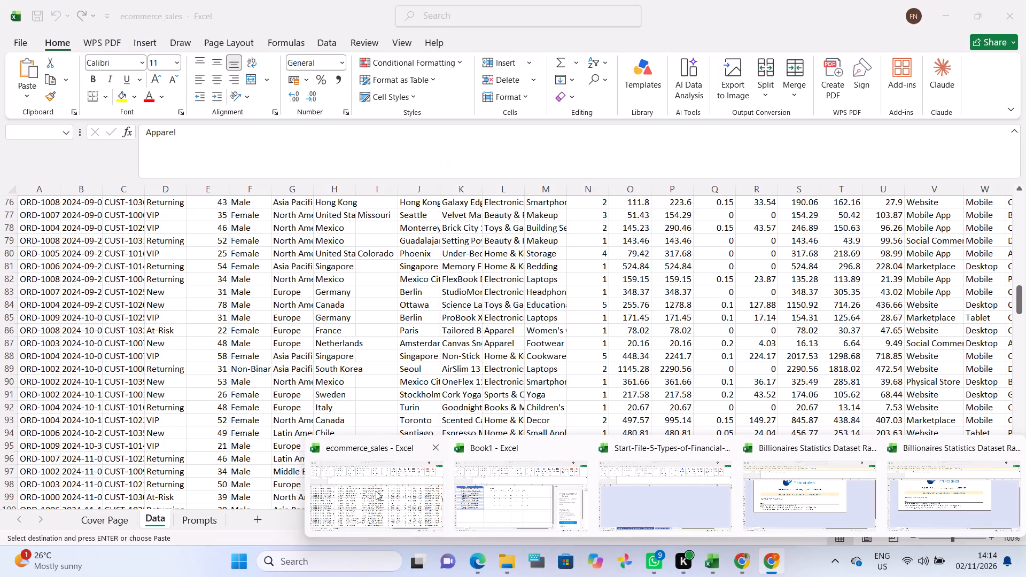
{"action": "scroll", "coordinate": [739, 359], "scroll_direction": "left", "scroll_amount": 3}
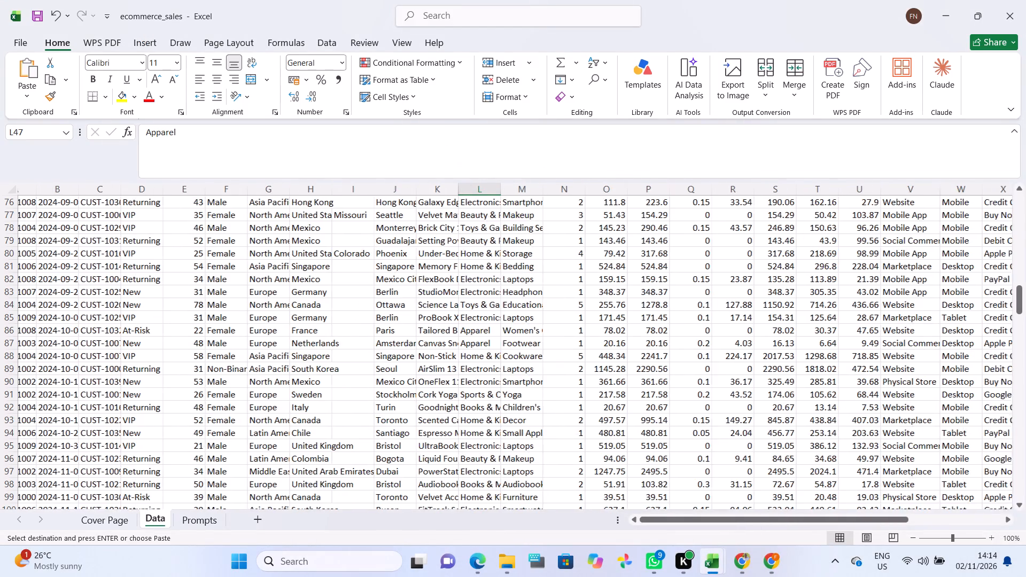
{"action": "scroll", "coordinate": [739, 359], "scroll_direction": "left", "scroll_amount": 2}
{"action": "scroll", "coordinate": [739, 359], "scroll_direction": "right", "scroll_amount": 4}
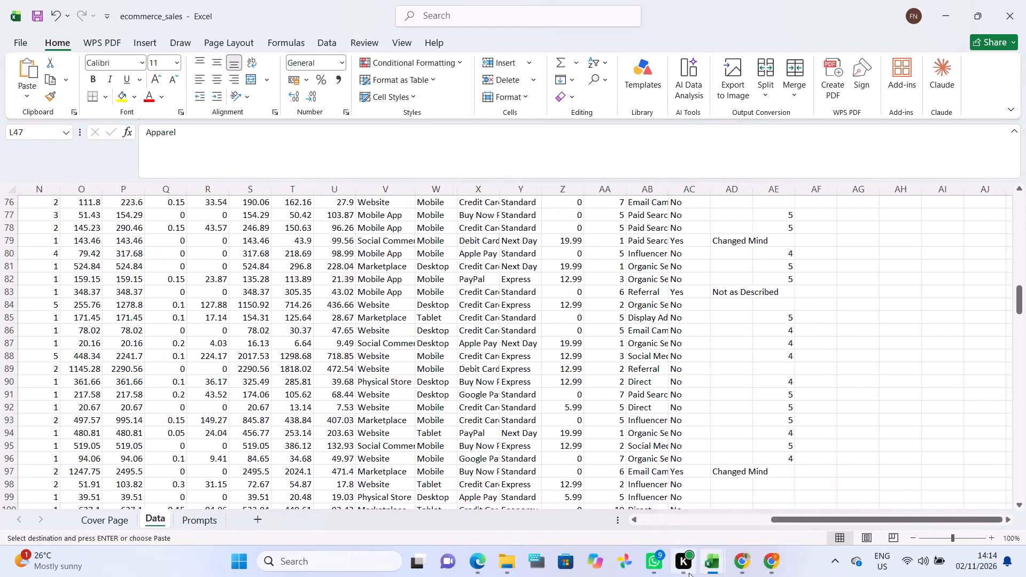
Switch to the Book1 workbook containing the event table and the January 2026 calendar.
{"action": "left_click", "coordinate": [714, 557]}
{"action": "left_click", "coordinate": [534, 511]}
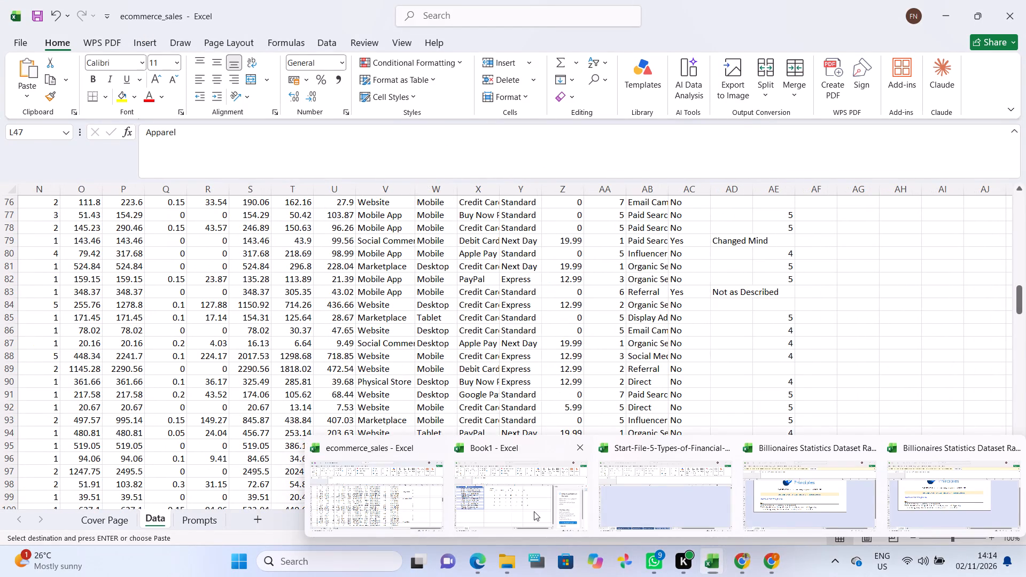
Review the Help pane, the dated event table and the January 2026 calendar grid on Sheet1.
{"action": "scroll", "coordinate": [939, 313], "scroll_direction": "down", "scroll_amount": 2}
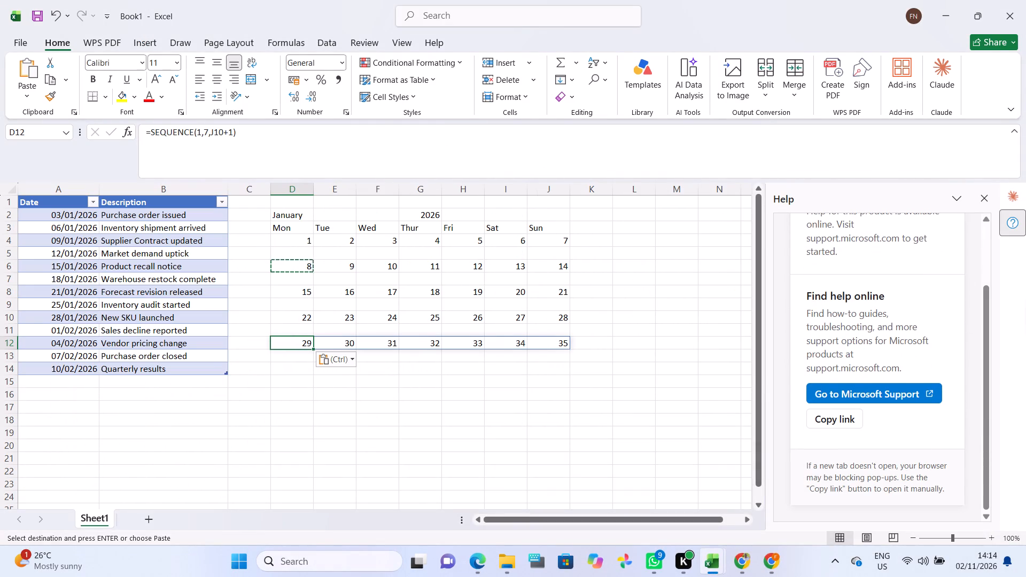
{"action": "scroll", "coordinate": [928, 332], "scroll_direction": "up", "scroll_amount": 2}
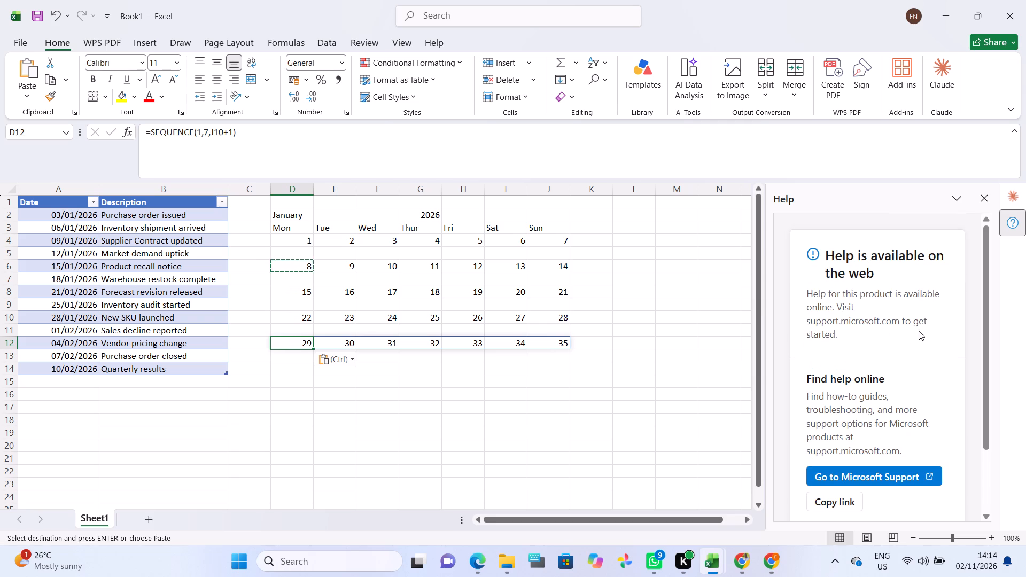
{"action": "scroll", "coordinate": [891, 321], "scroll_direction": "up", "scroll_amount": 1}
{"action": "scroll", "coordinate": [477, 404], "scroll_direction": "down", "scroll_amount": 2}
{"action": "scroll", "coordinate": [477, 404], "scroll_direction": "up", "scroll_amount": 3}
{"action": "scroll", "coordinate": [477, 404], "scroll_direction": "down", "scroll_amount": 1}
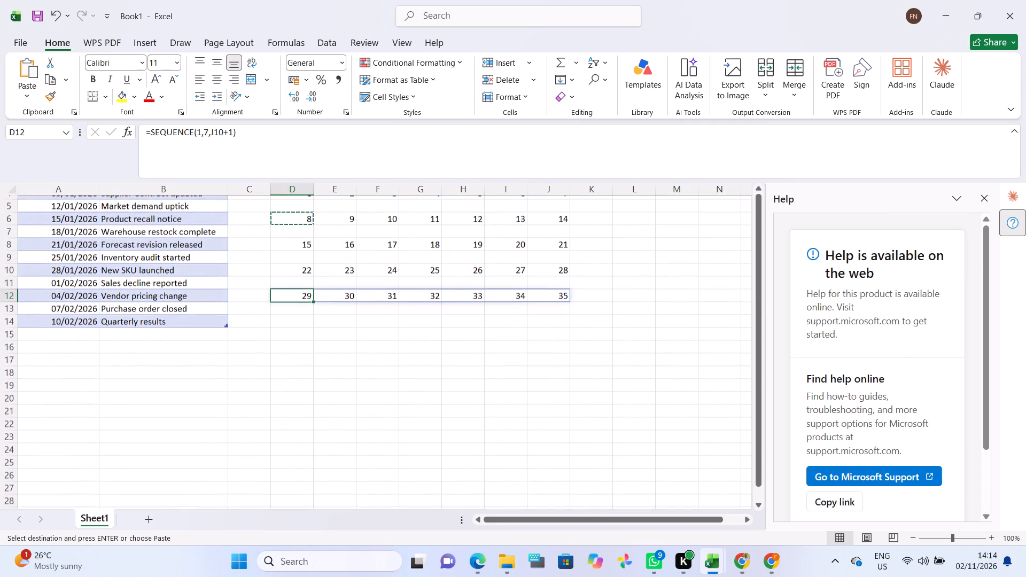
{"action": "scroll", "coordinate": [477, 404], "scroll_direction": "down", "scroll_amount": 1}
{"action": "scroll", "coordinate": [477, 404], "scroll_direction": "up", "scroll_amount": 1}
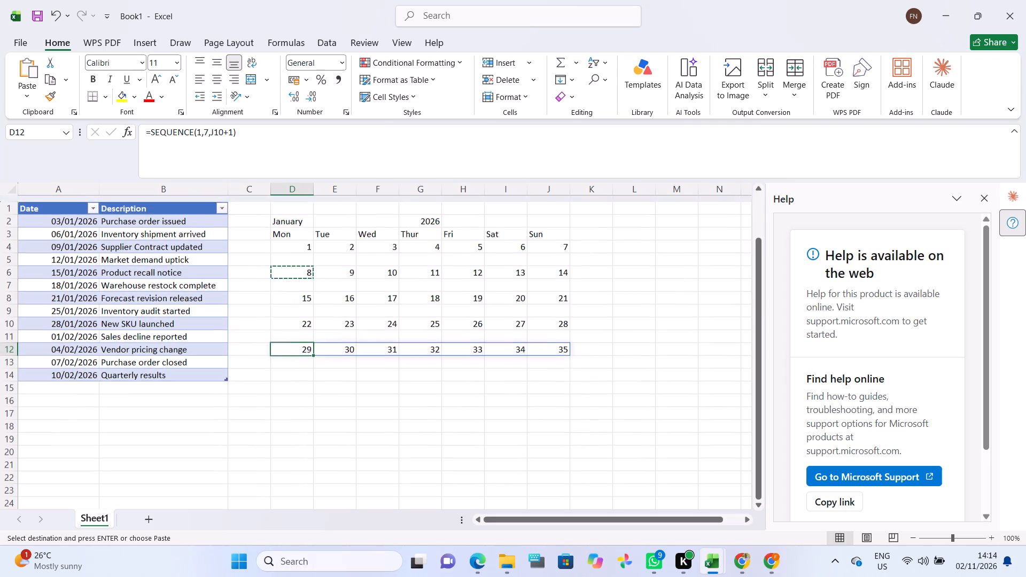
{"action": "scroll", "coordinate": [477, 404], "scroll_direction": "down", "scroll_amount": 1}
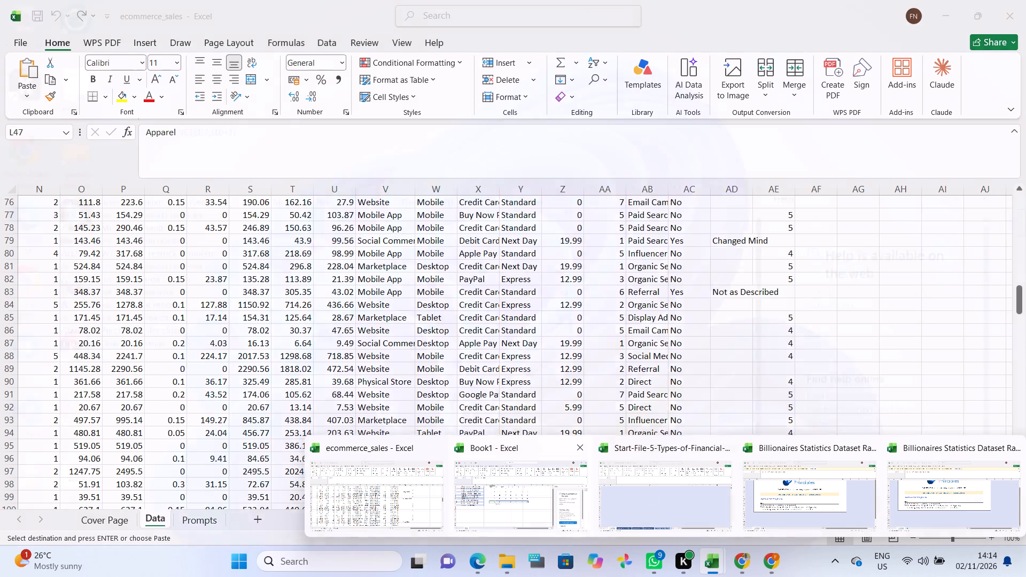
{"action": "scroll", "coordinate": [722, 342], "scroll_direction": "up", "scroll_amount": 4}
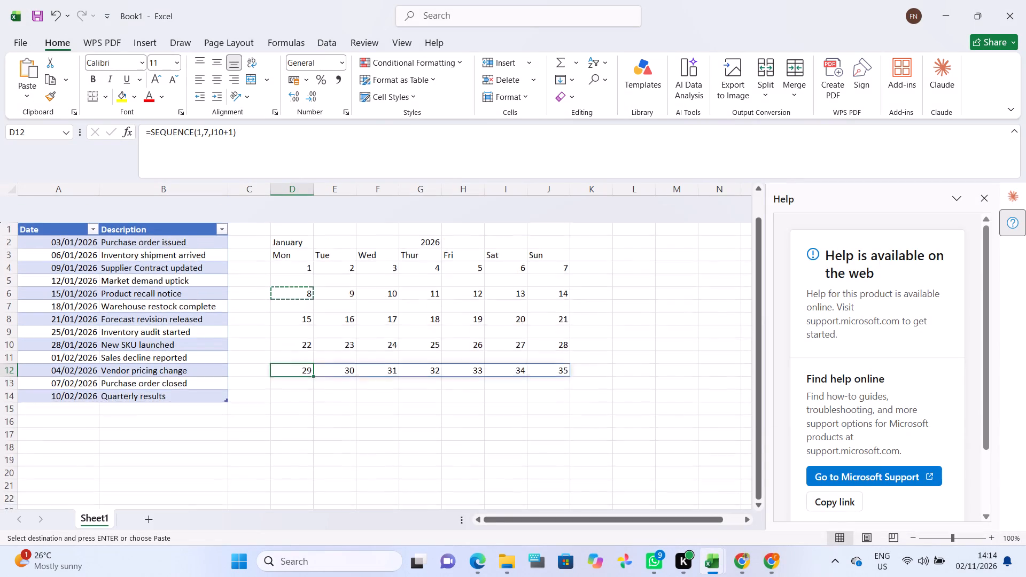
{"action": "scroll", "coordinate": [722, 342], "scroll_direction": "up", "scroll_amount": 2}
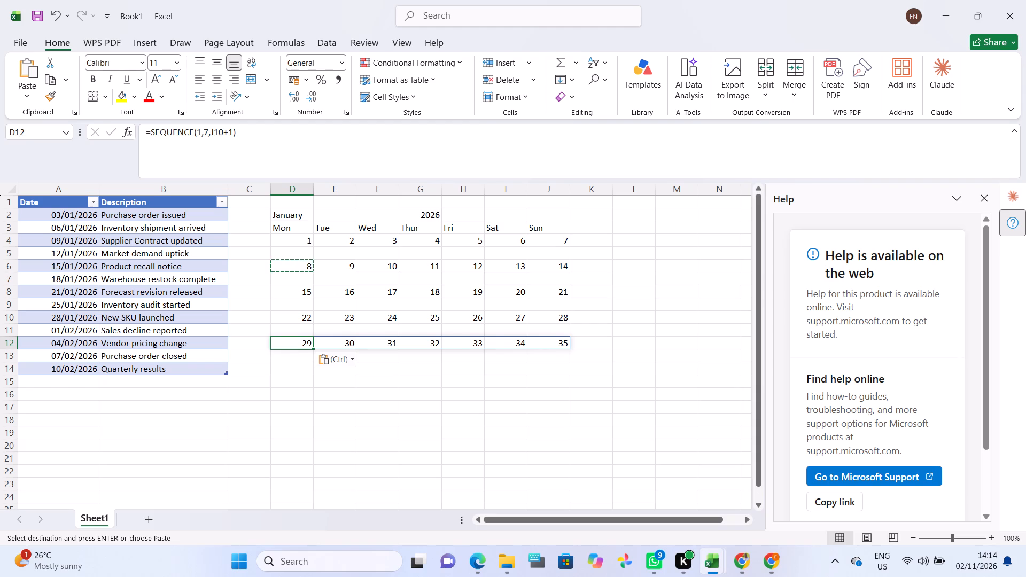
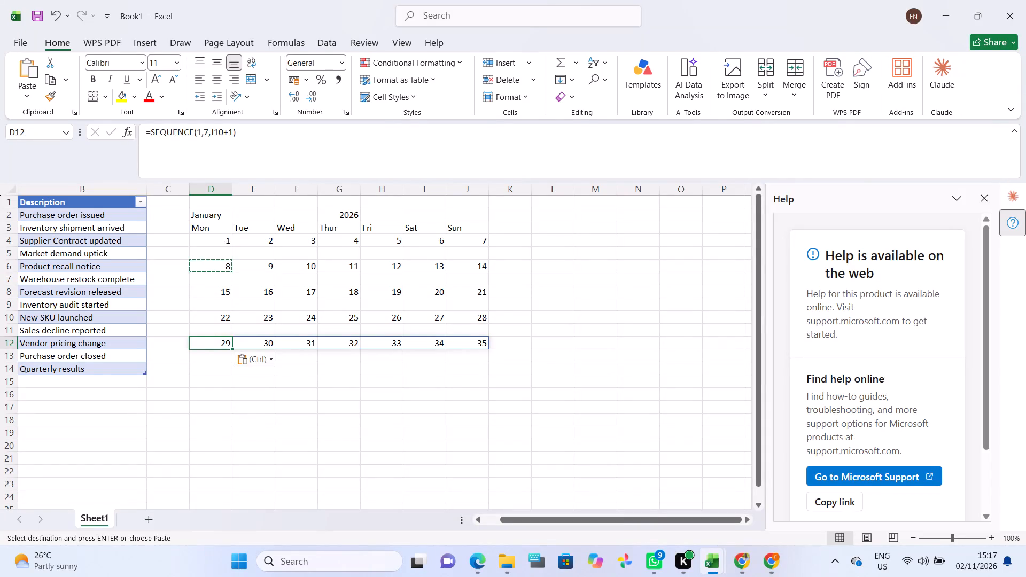
Remove the start argument from the formula in D12, cutting it back to =SEQUENCE(1,7,.
{"action": "left_click", "coordinate": [234, 129]}
{"action": "left_click", "coordinate": [236, 129]}
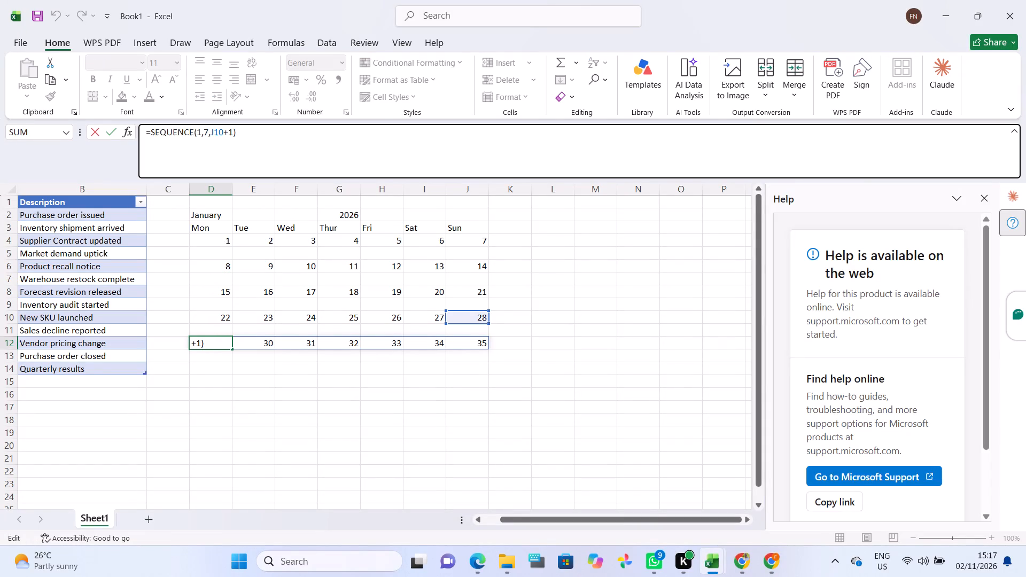
{"action": "key", "text": "BackSpace"}
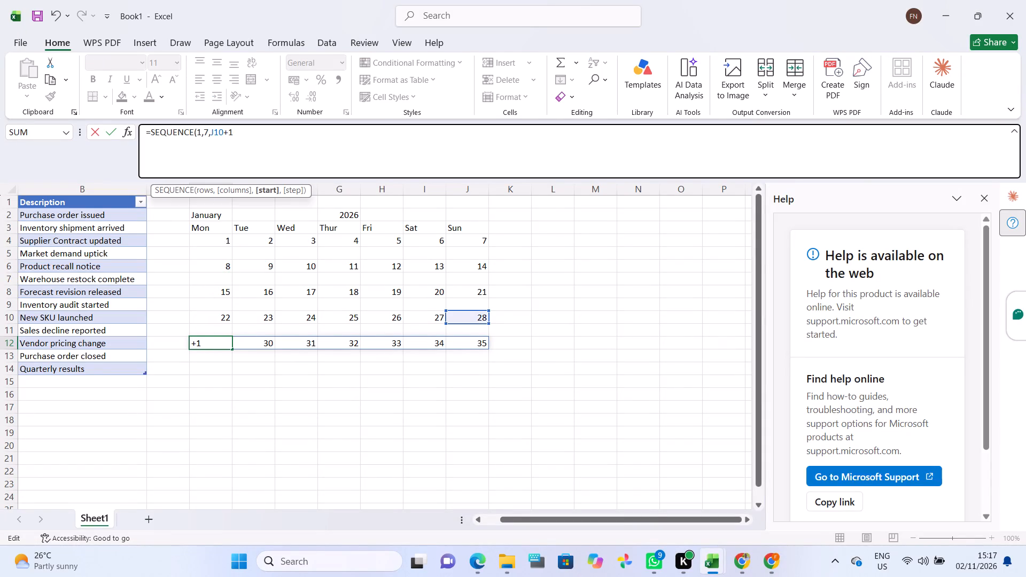
{"action": "key", "text": "BackSpace"}
{"action": "key", "text": "BackSpace"}
{"action": "key", "text": "BackSpace"}
{"action": "key", "text": "BackSpace"}
{"action": "key", "text": "BackSpace"}
{"action": "key", "text": "BackSpace"}
{"action": "key", "text": "BackSpace"}
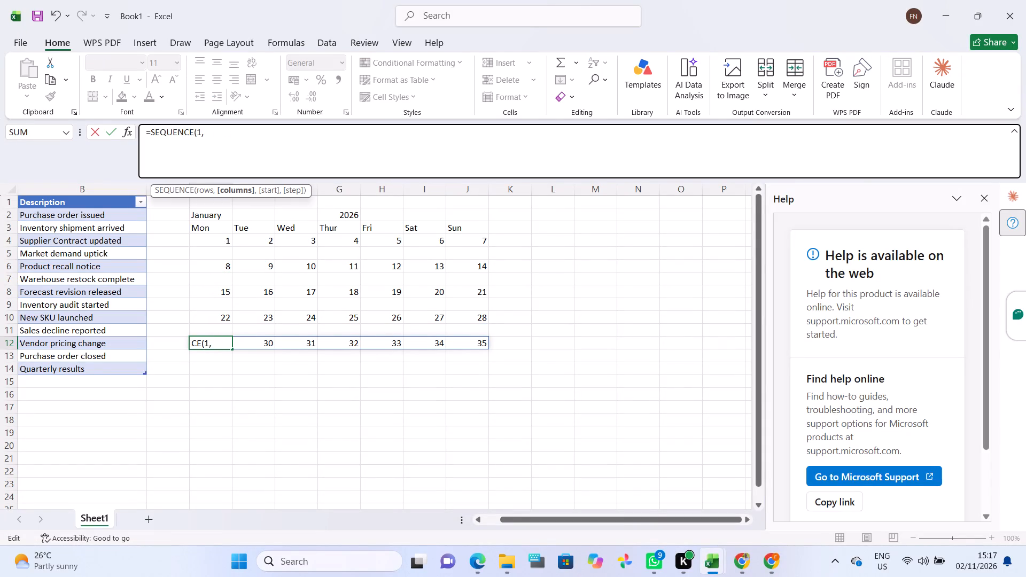
{"action": "key", "text": "7"}
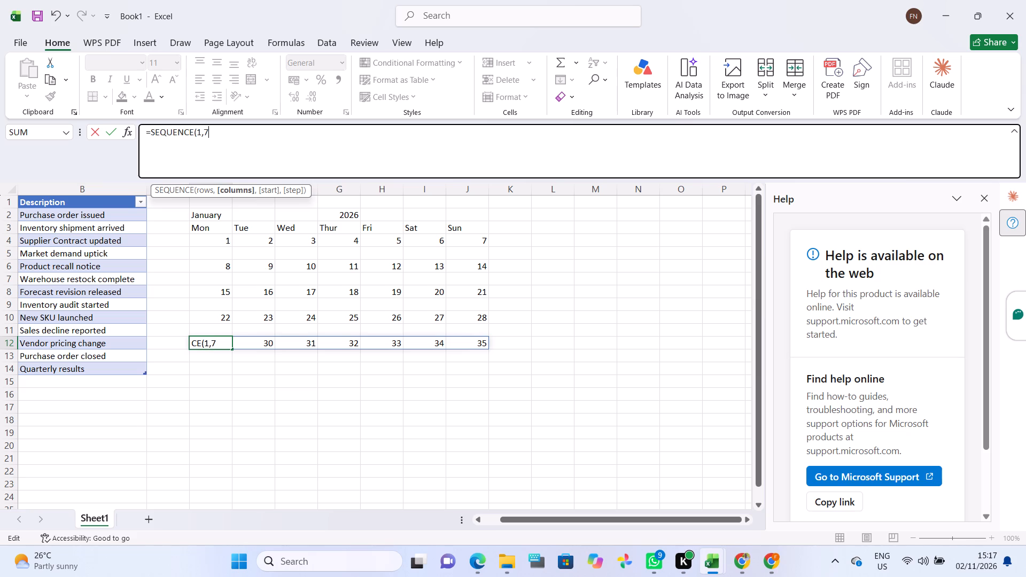
{"action": "key", "text": "comma"}
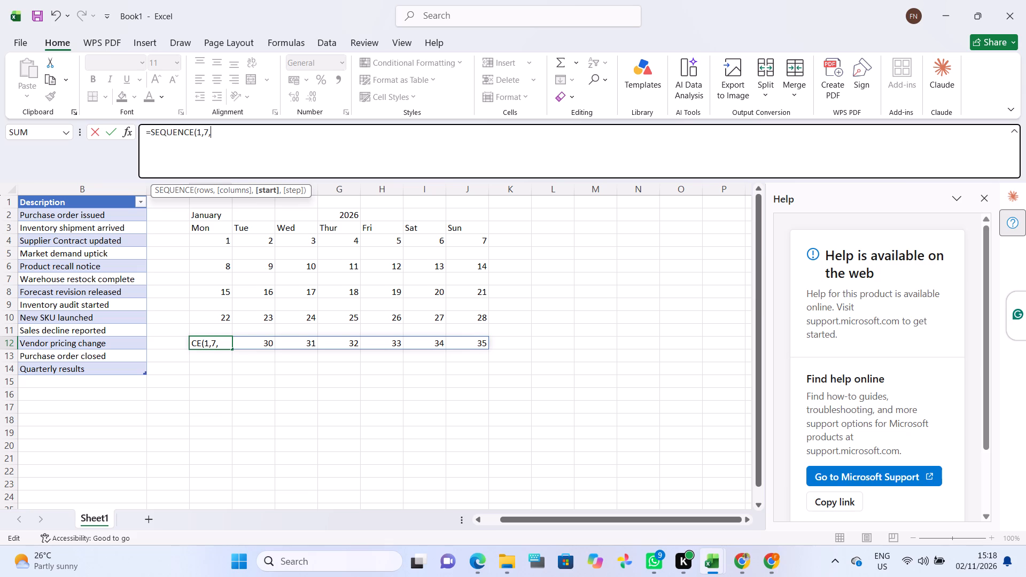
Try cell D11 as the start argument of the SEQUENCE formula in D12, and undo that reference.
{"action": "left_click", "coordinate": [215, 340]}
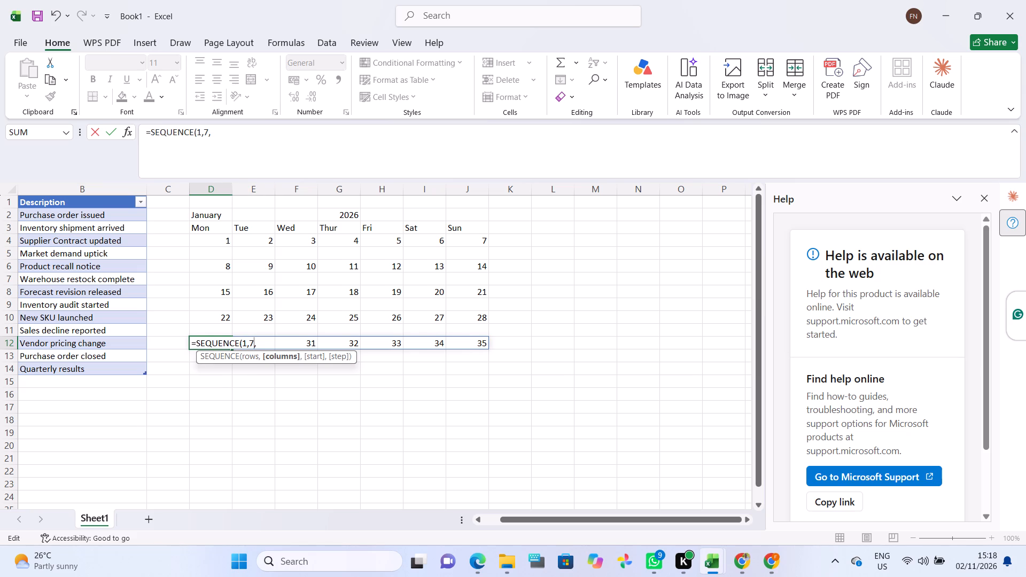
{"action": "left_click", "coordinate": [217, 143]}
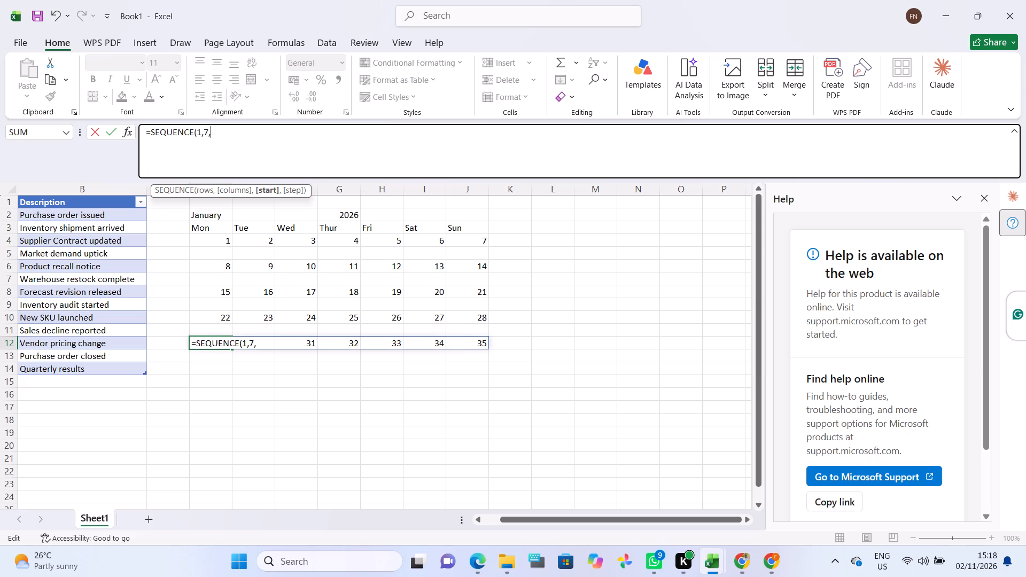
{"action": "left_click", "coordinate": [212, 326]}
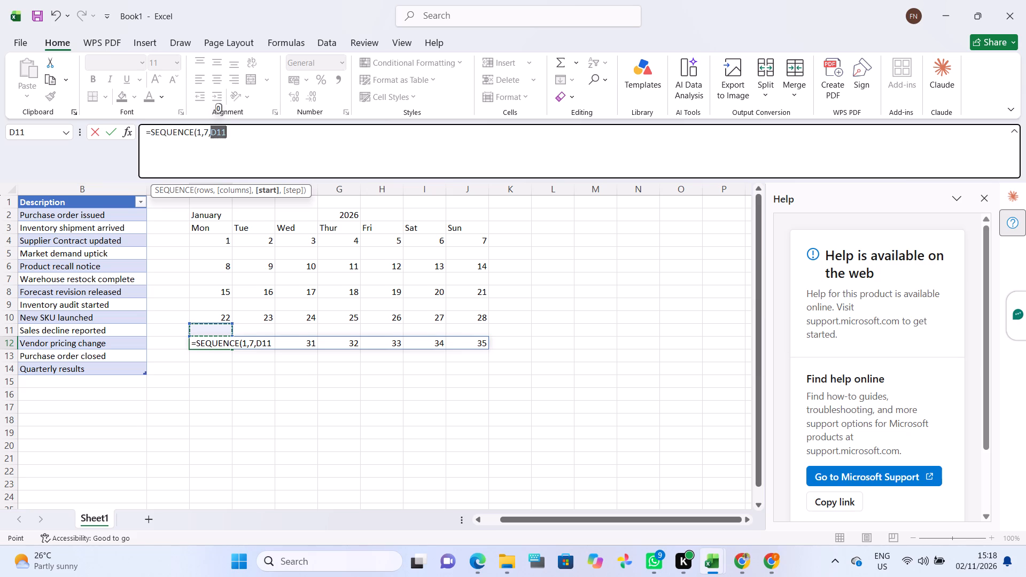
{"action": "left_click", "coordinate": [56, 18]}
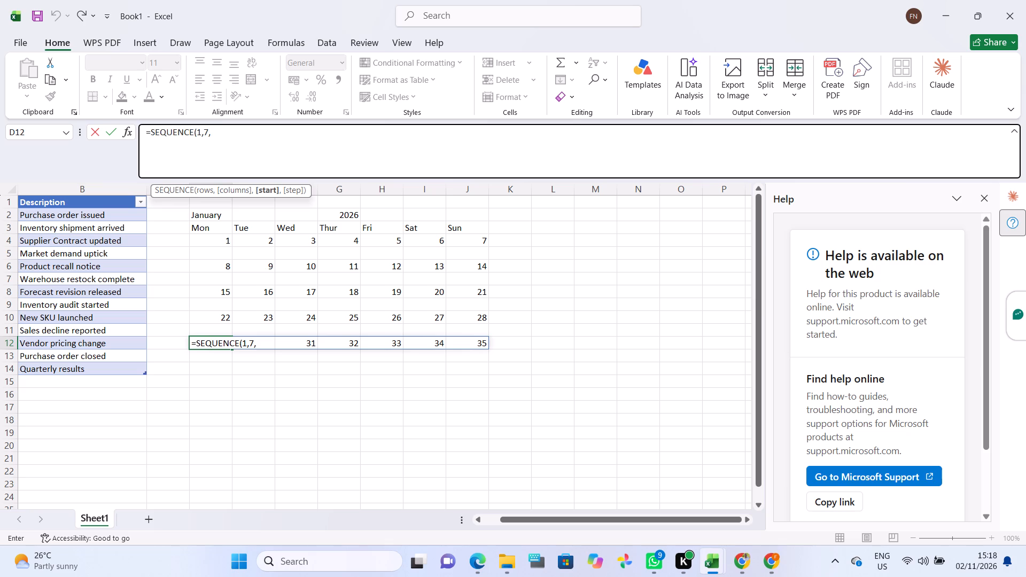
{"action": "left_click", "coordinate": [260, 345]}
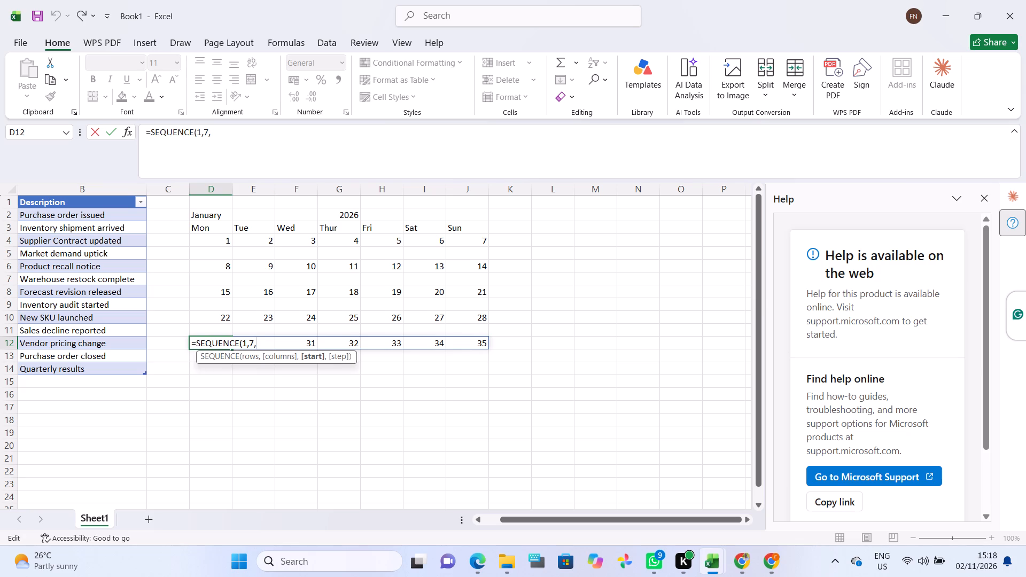
Enter D10+1 as the start argument in D12 and close the function, giving =SEQUENCE(1,7,D10+1), with a trailing comma.
{"action": "type", "text": "D1"}
{"action": "key", "text": "0"}
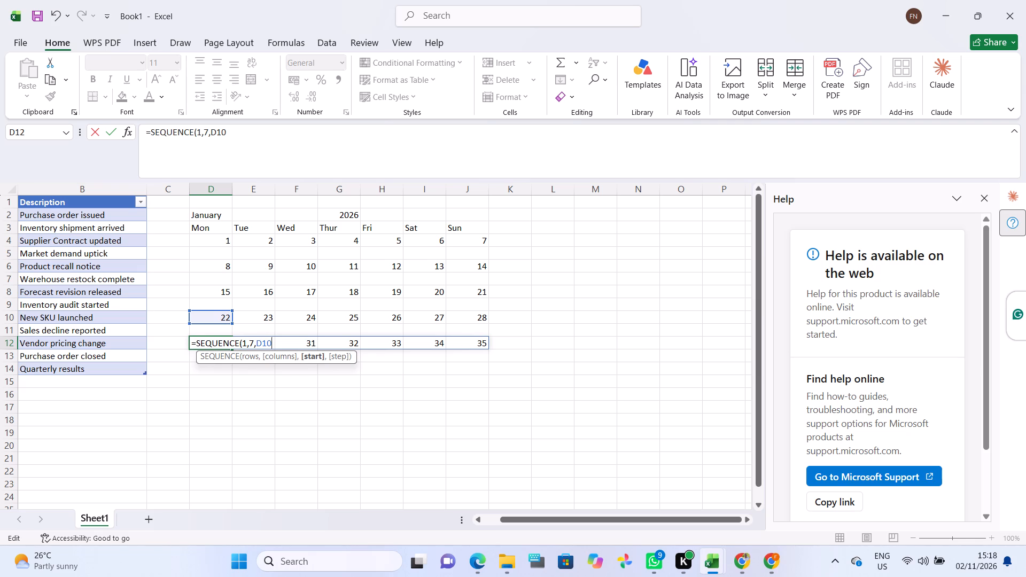
{"action": "key", "text": "BackSpace"}
{"action": "key", "text": "BackSpace"}
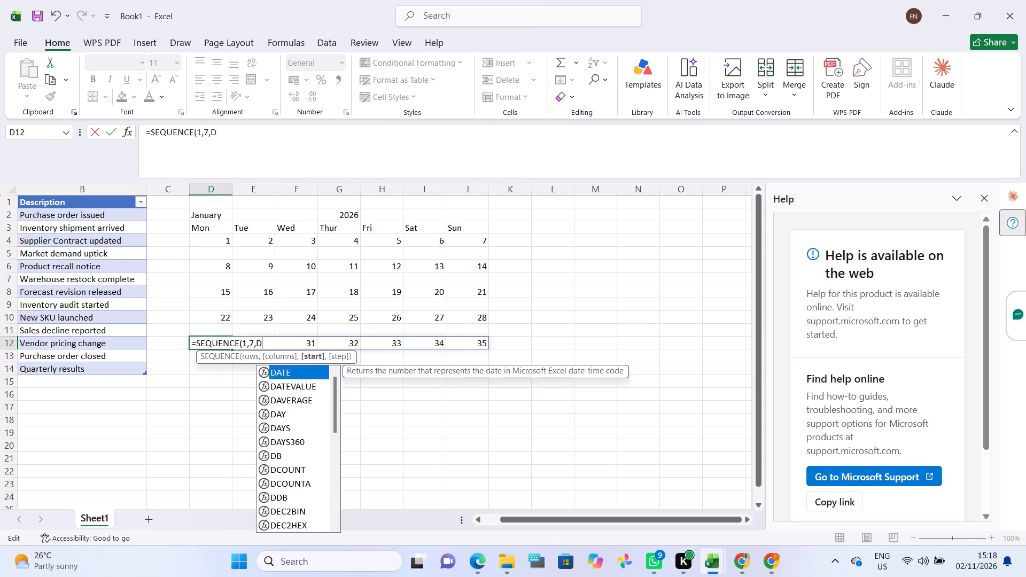
{"action": "type", "text": "12"}
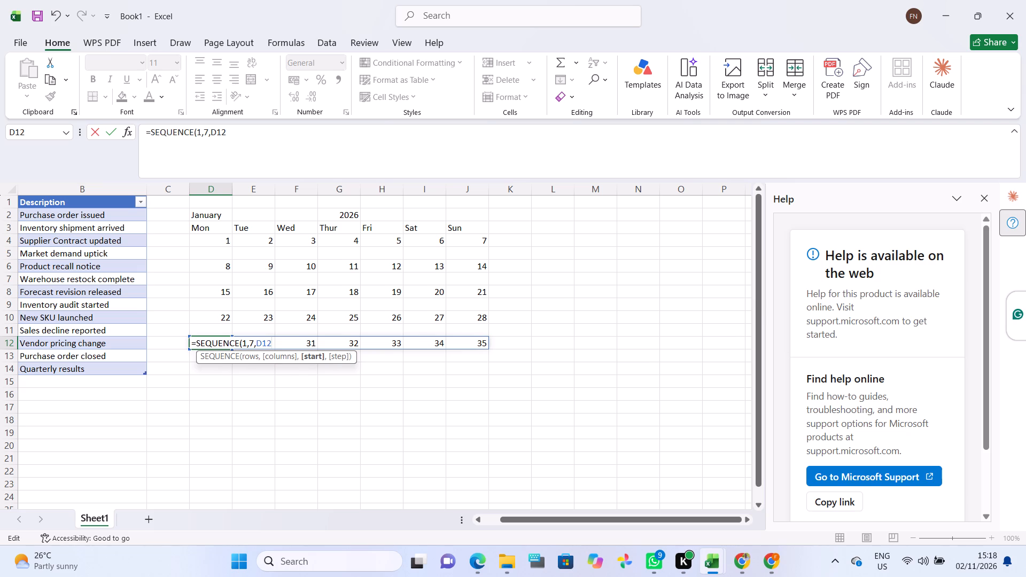
{"action": "key", "text": "equal"}
{"action": "key", "text": "BackSpace"}
{"action": "key", "text": "BackSpace"}
{"action": "key", "text": "BackSpace"}
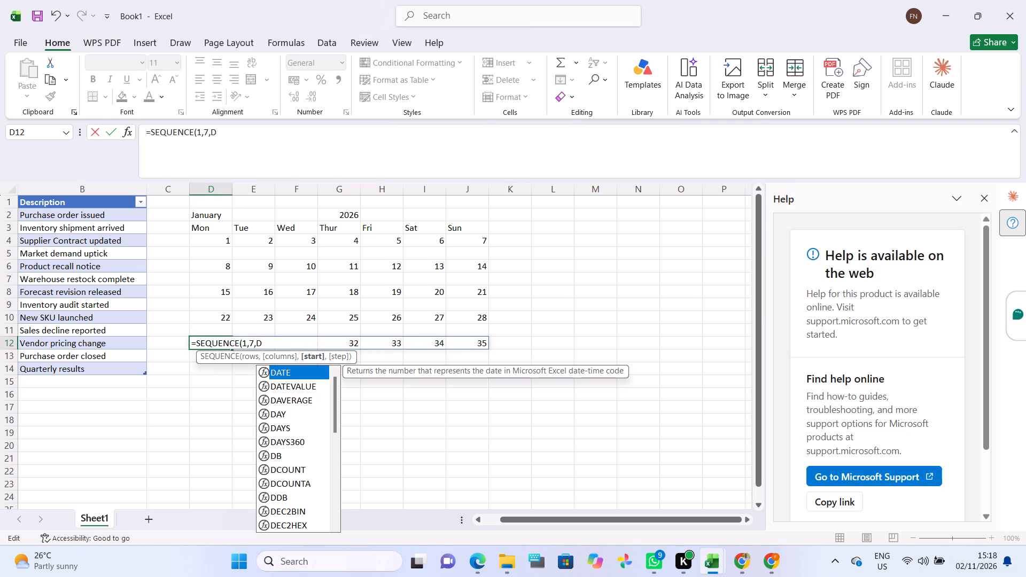
{"action": "type", "text": "10"}
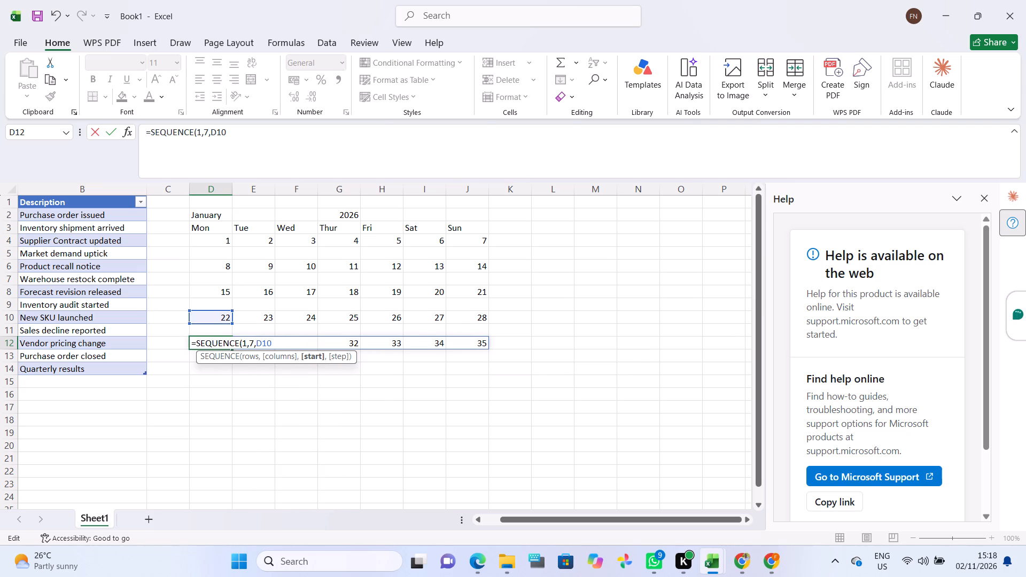
{"action": "key", "text": "shift+plus"}
{"action": "key", "text": "1"}
{"action": "type", "text": "),"}
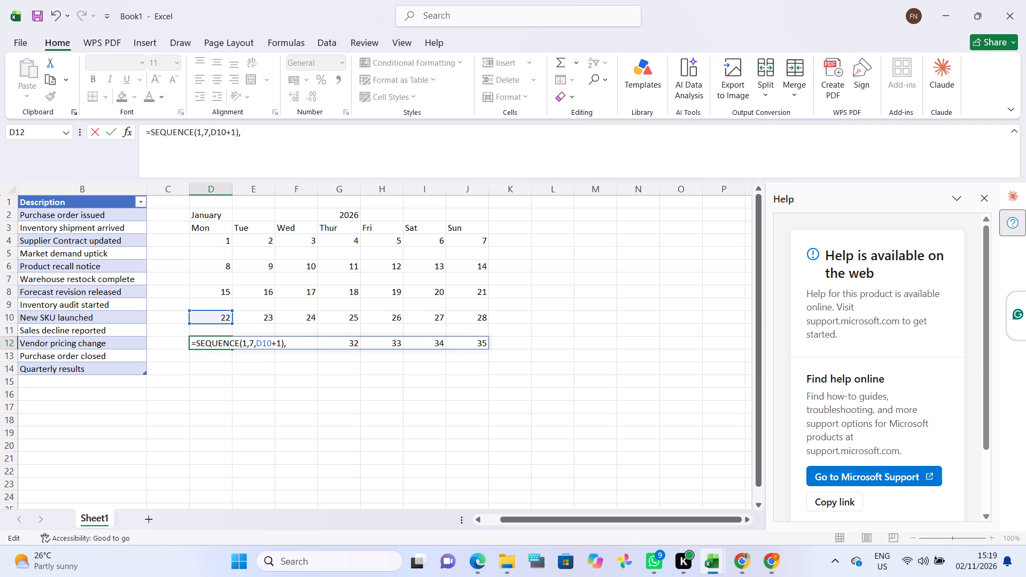
Extend the D12 formula with the name MAX_DAYS and the nested functions DAY(EOMONTH(DATEVALUE.
{"action": "key", "text": "m"}
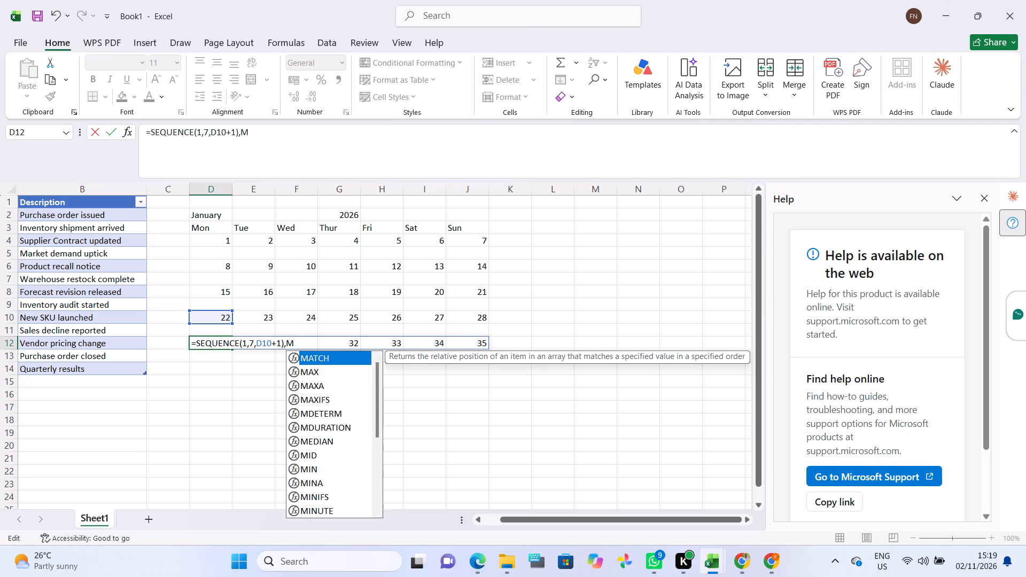
{"action": "key", "text": "a"}
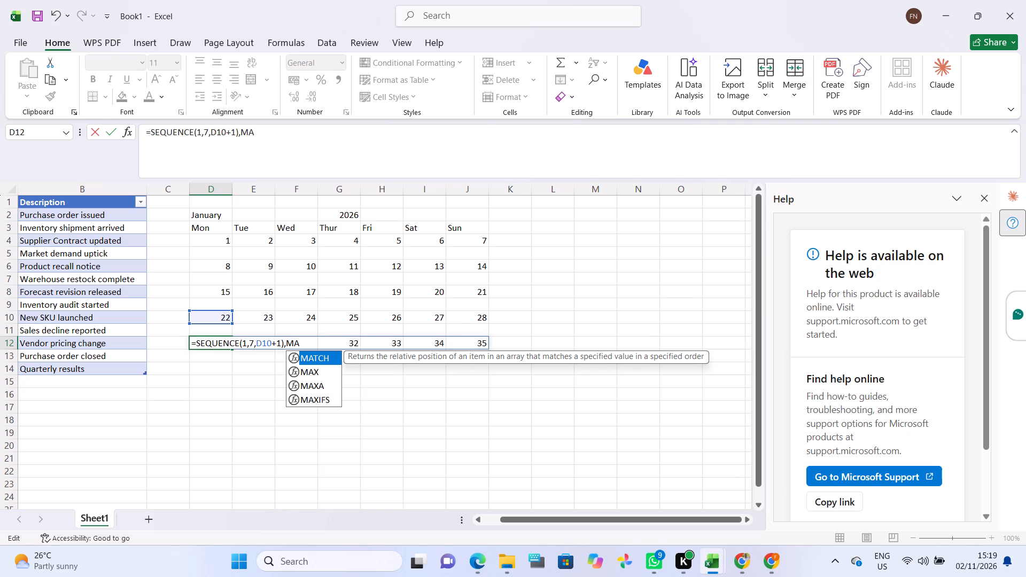
{"action": "key", "text": "x"}
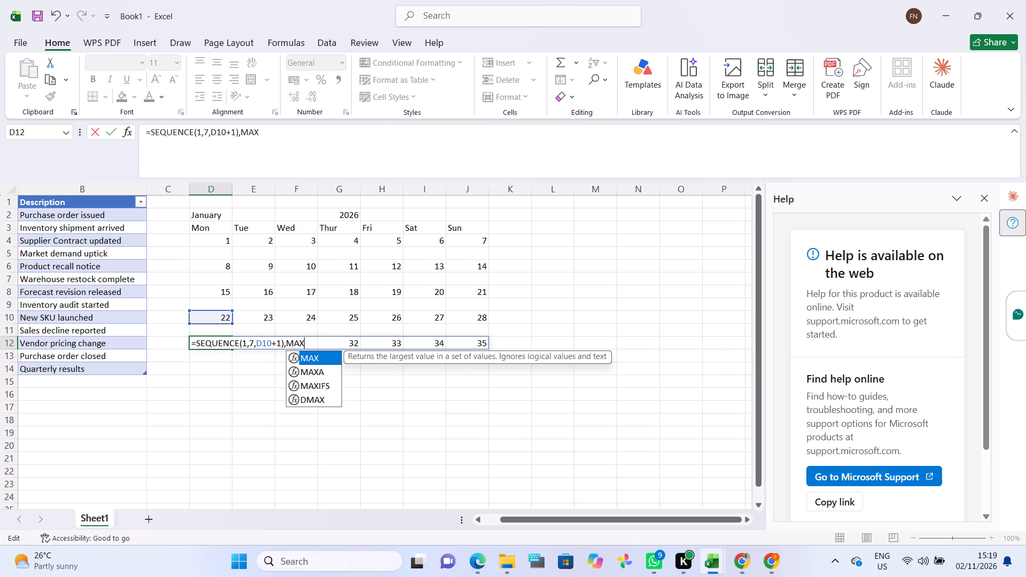
{"action": "key", "text": "shift+underscore"}
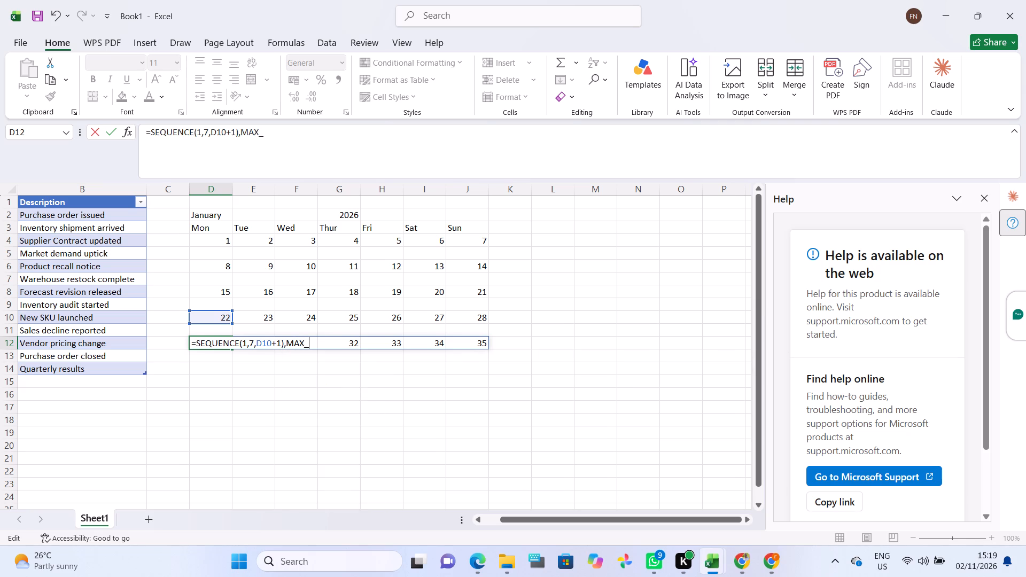
{"action": "type", "text": "DAYS"}
{"action": "type", "text": ",DAY"}
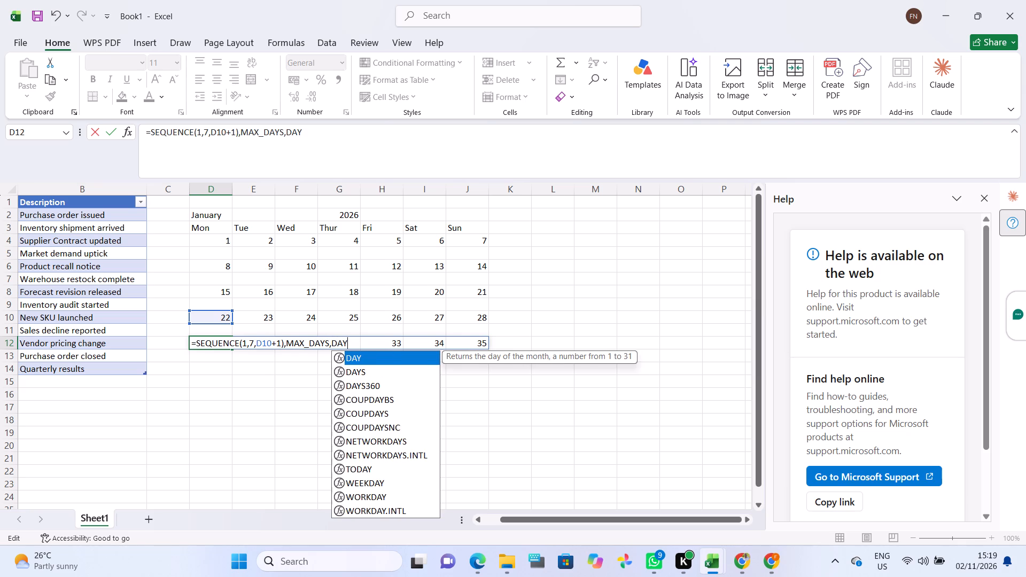
{"action": "double_click", "coordinate": [338, 353]}
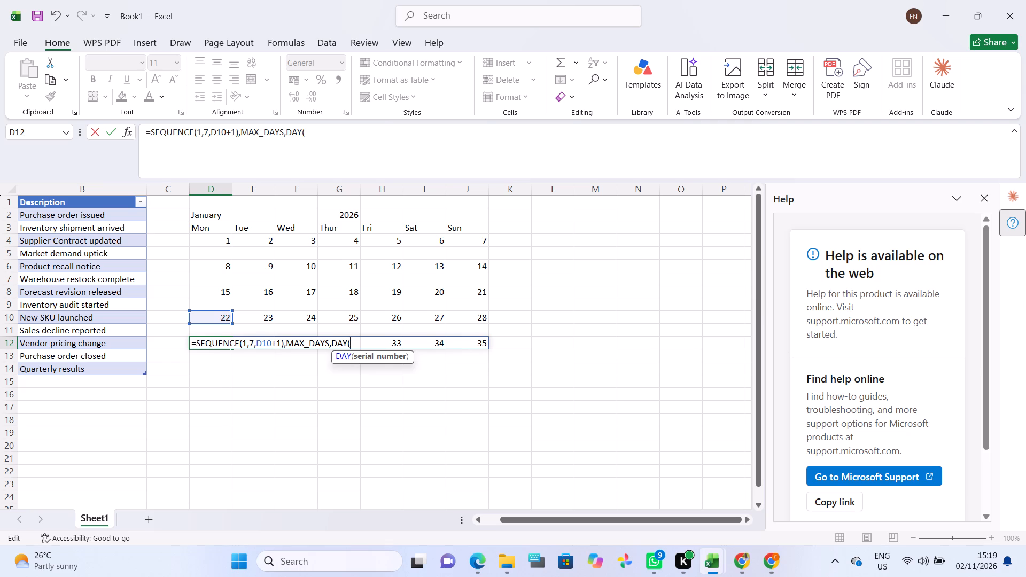
{"action": "type", "text": "EO"}
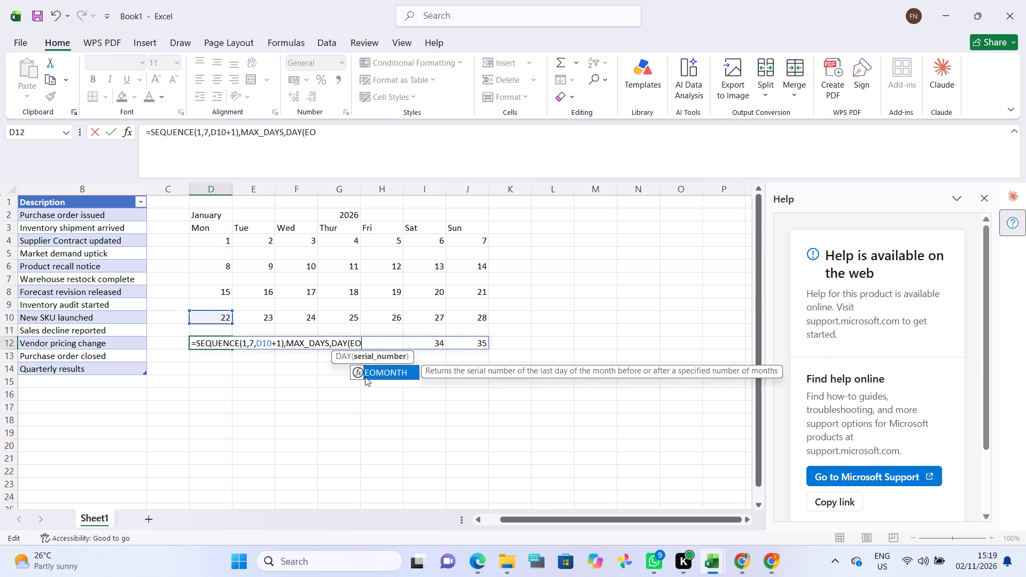
{"action": "double_click", "coordinate": [365, 373]}
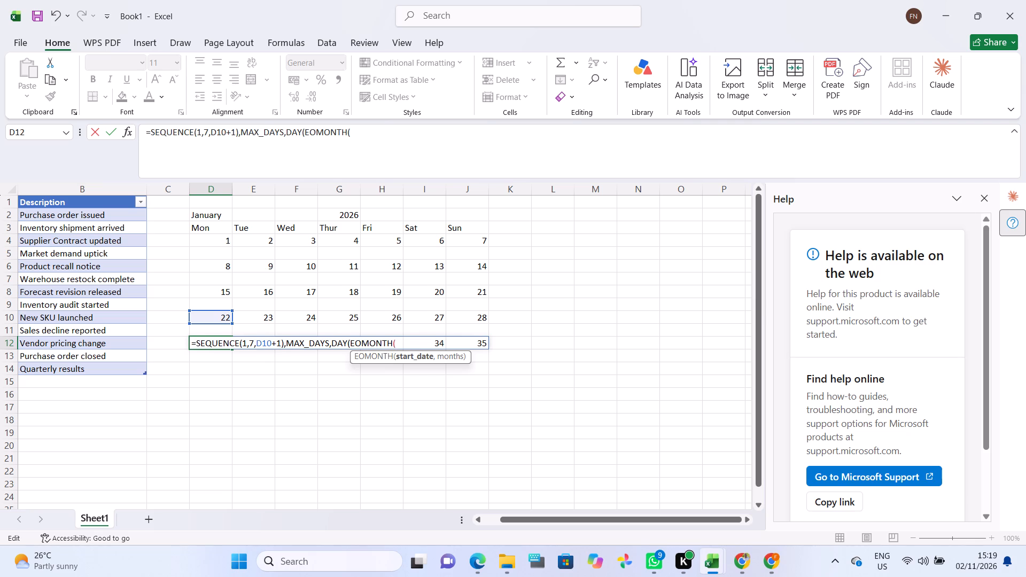
{"action": "type", "text": "DATE"}
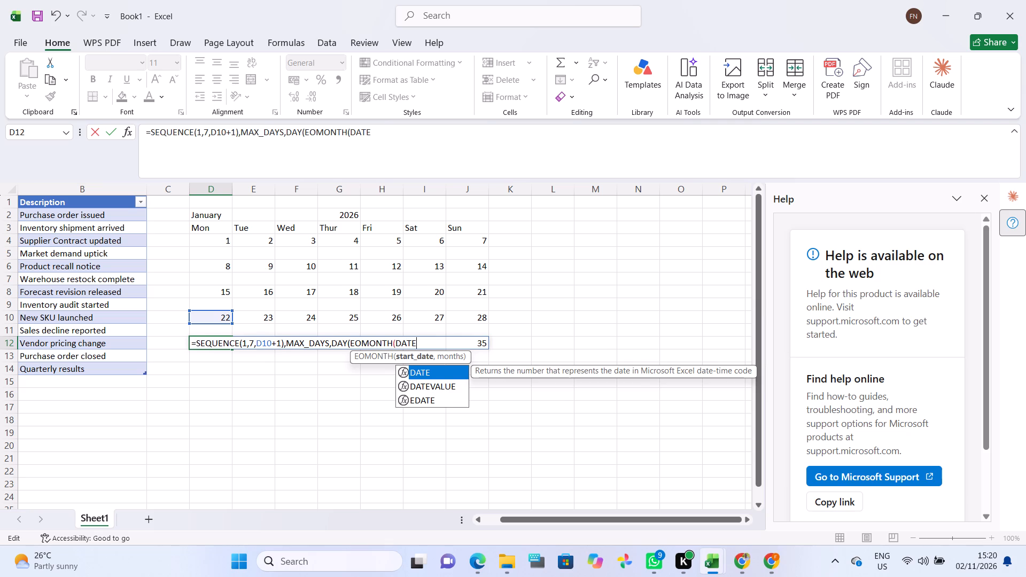
{"action": "type", "text": "VAL"}
{"action": "type", "text": "UE"}
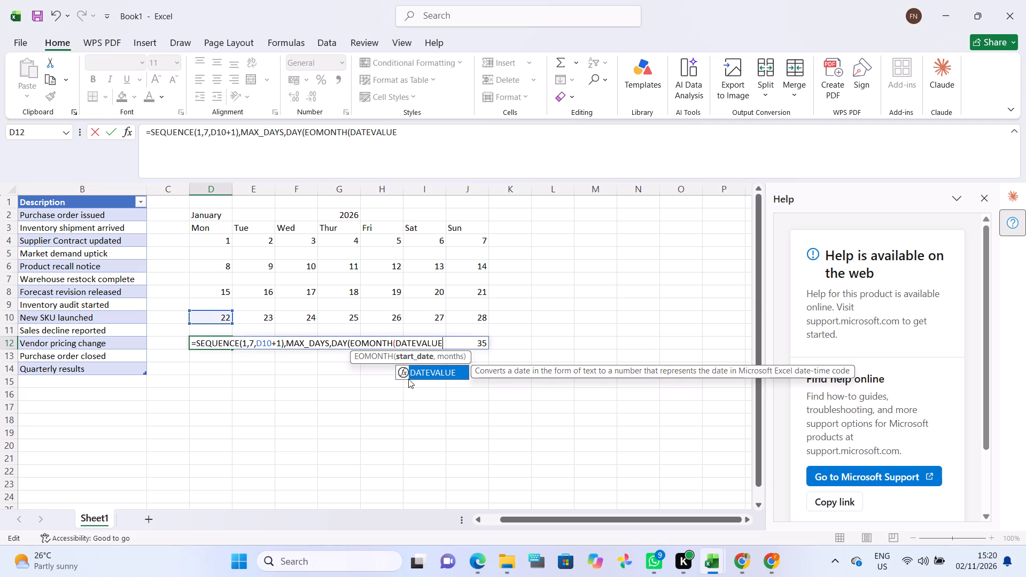
{"action": "left_click", "coordinate": [408, 379]}
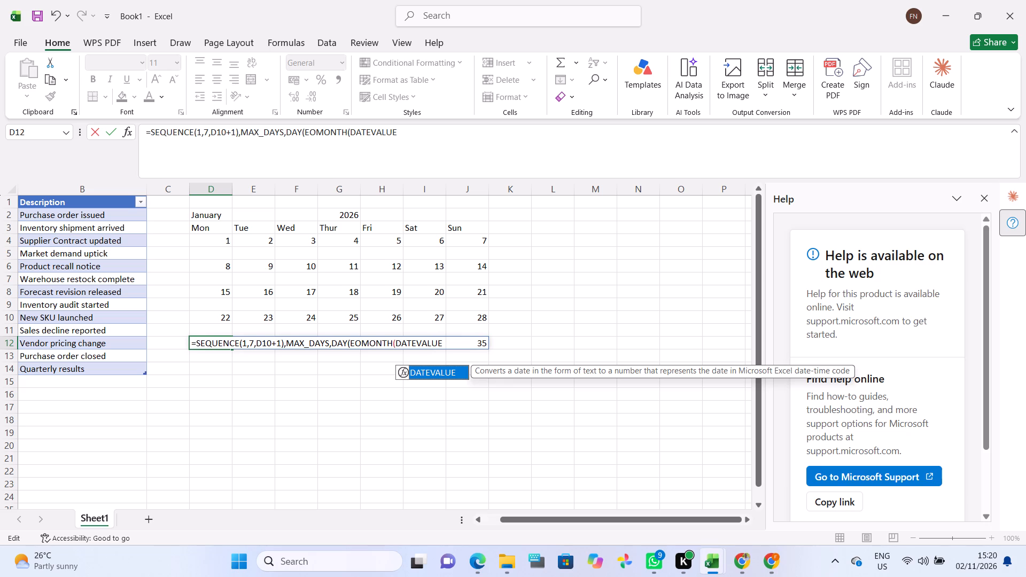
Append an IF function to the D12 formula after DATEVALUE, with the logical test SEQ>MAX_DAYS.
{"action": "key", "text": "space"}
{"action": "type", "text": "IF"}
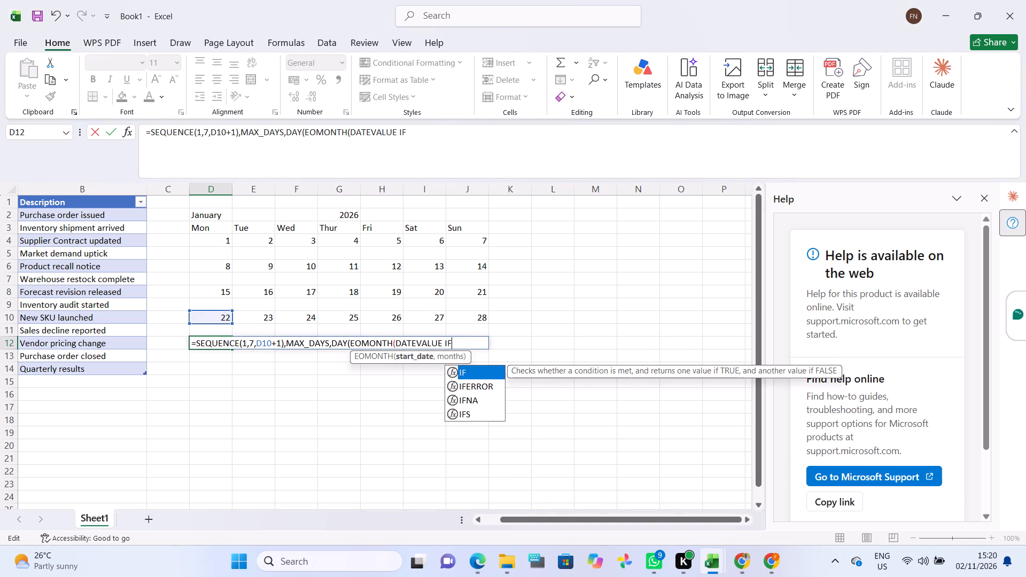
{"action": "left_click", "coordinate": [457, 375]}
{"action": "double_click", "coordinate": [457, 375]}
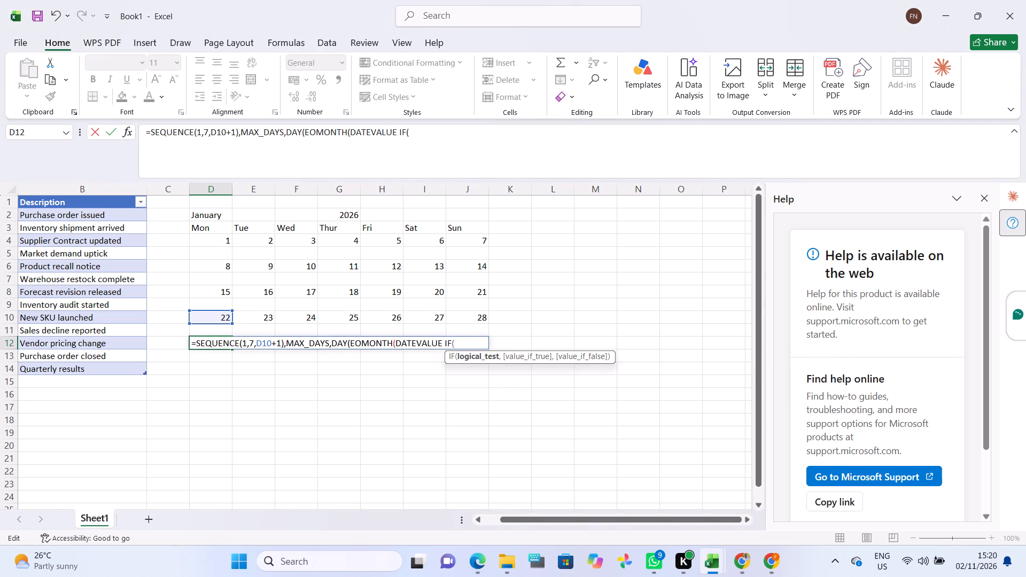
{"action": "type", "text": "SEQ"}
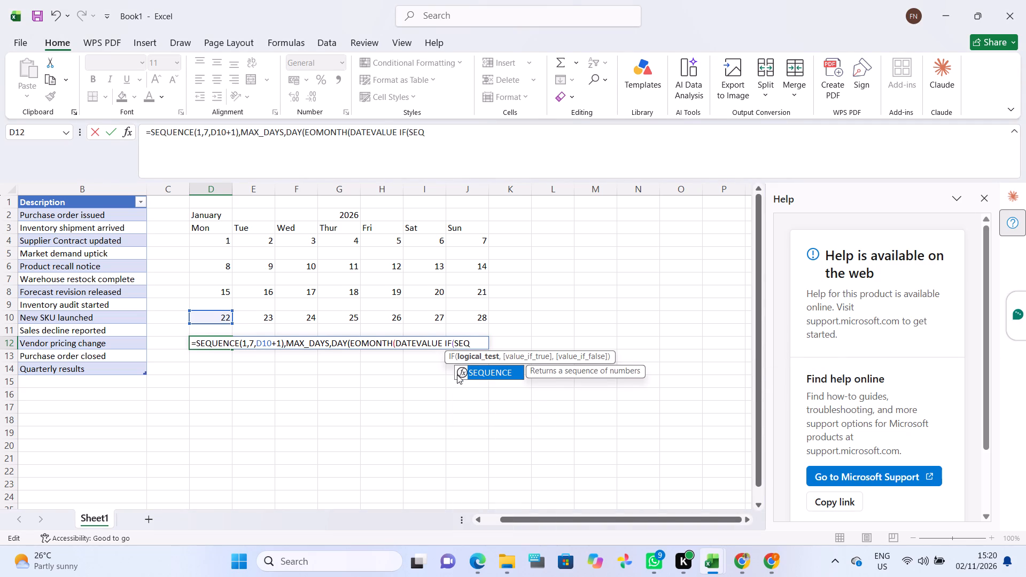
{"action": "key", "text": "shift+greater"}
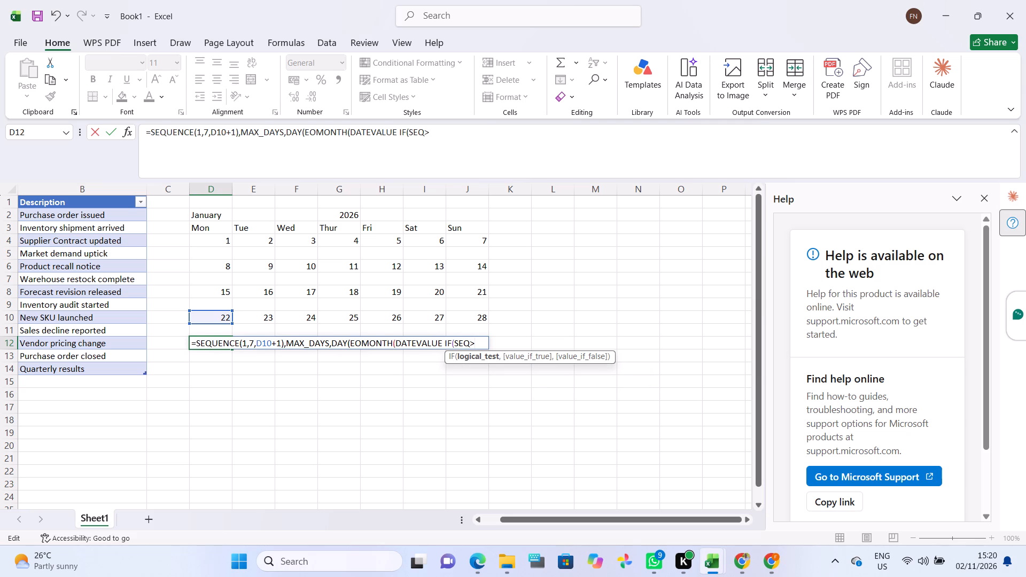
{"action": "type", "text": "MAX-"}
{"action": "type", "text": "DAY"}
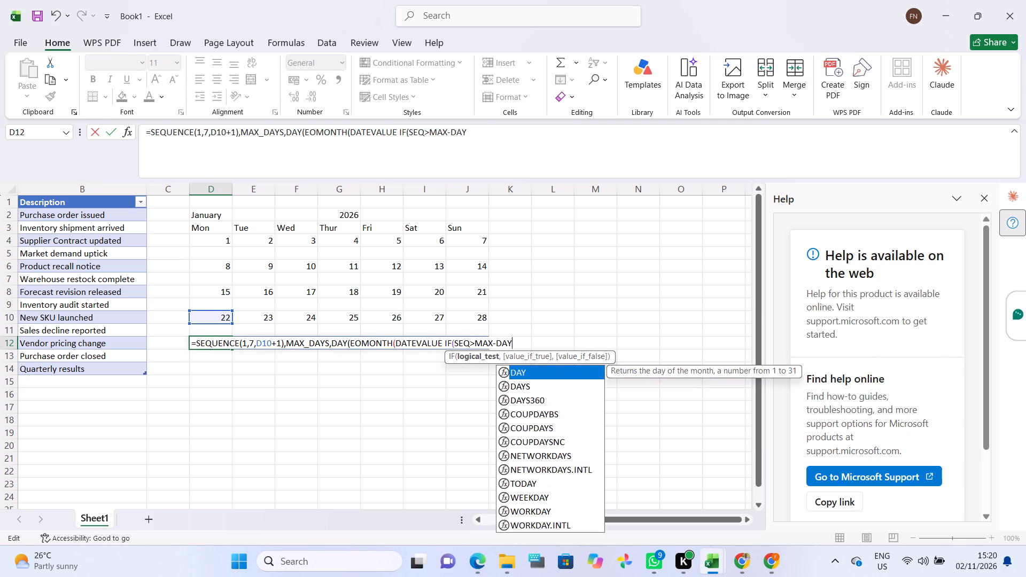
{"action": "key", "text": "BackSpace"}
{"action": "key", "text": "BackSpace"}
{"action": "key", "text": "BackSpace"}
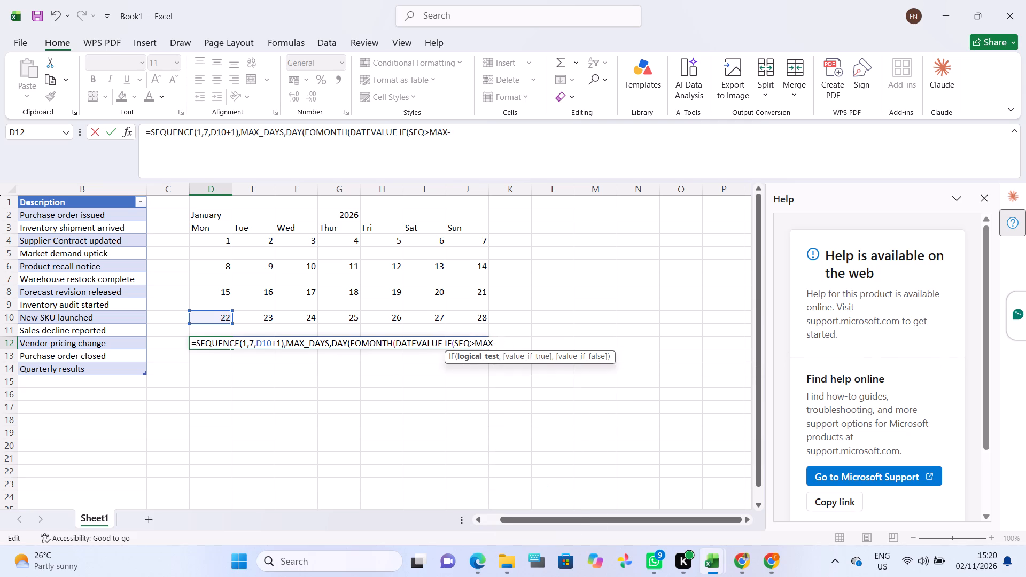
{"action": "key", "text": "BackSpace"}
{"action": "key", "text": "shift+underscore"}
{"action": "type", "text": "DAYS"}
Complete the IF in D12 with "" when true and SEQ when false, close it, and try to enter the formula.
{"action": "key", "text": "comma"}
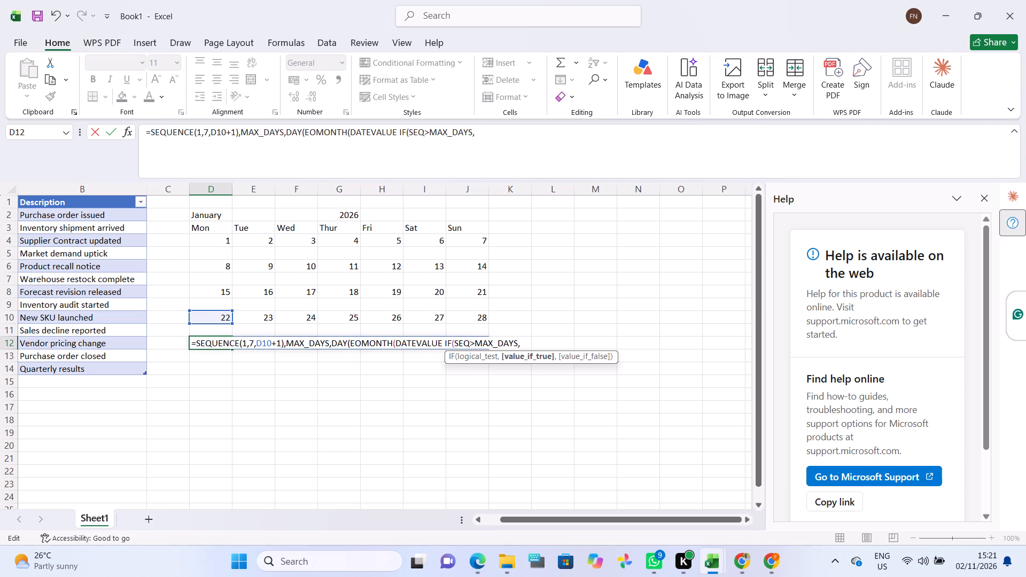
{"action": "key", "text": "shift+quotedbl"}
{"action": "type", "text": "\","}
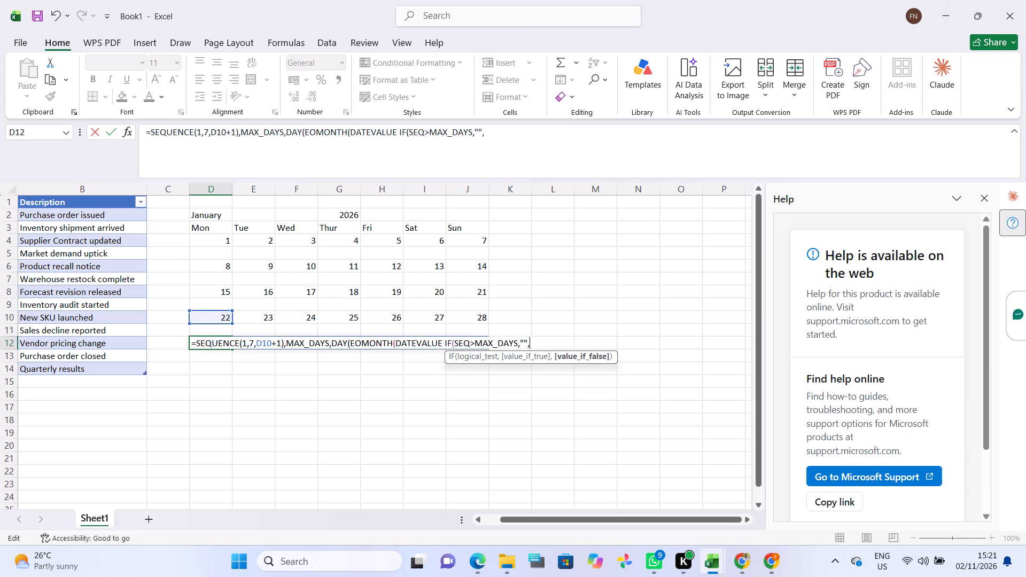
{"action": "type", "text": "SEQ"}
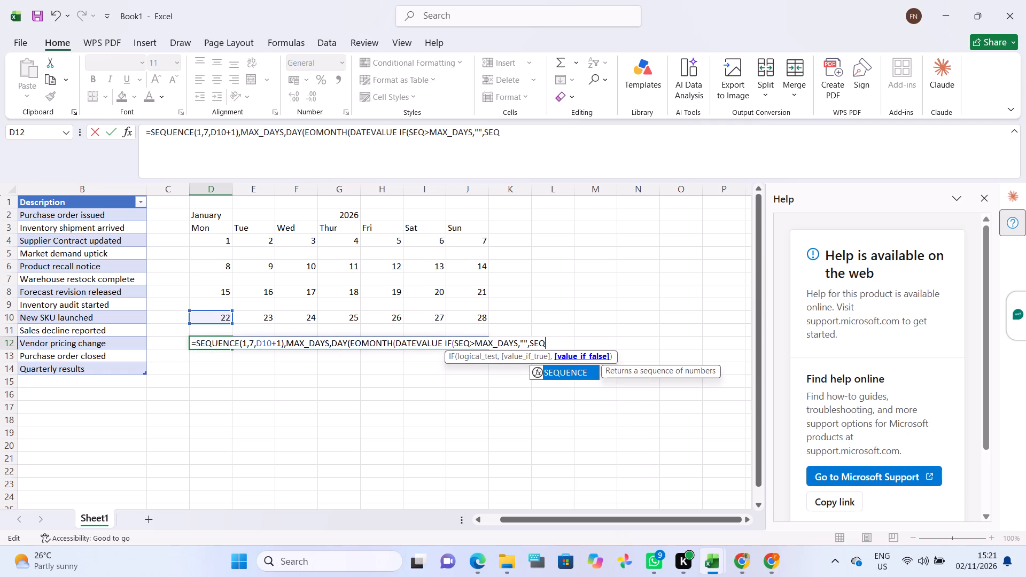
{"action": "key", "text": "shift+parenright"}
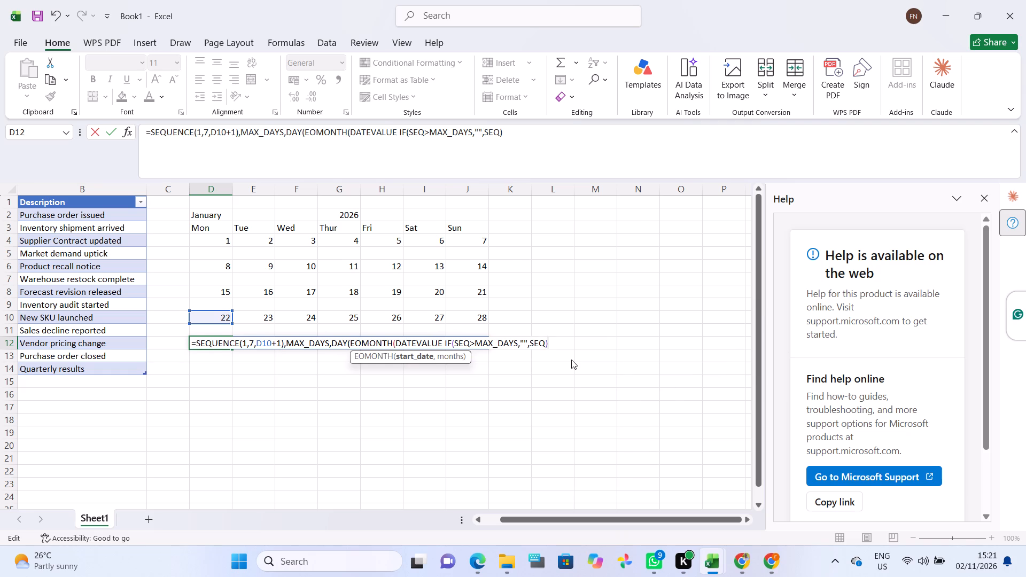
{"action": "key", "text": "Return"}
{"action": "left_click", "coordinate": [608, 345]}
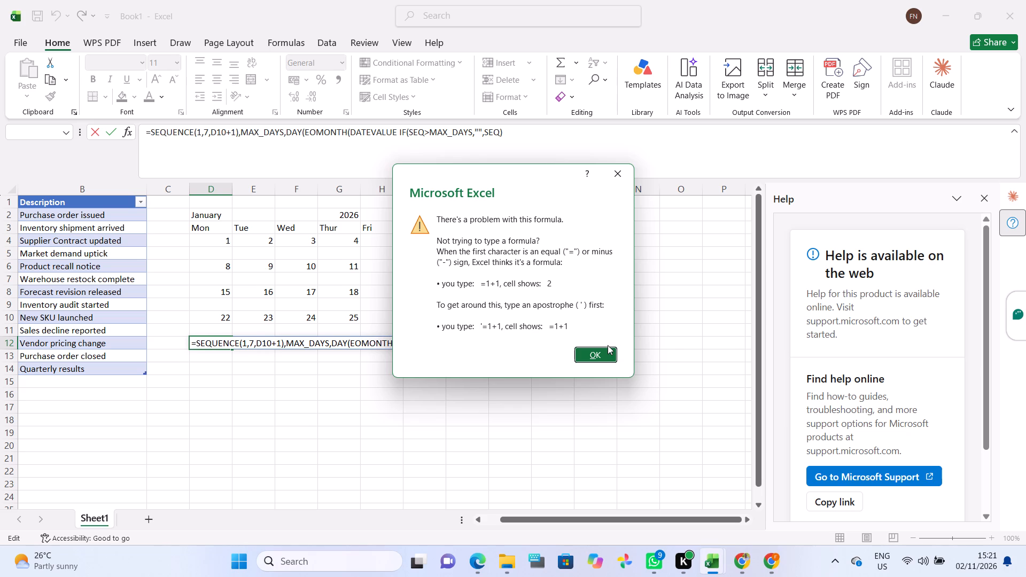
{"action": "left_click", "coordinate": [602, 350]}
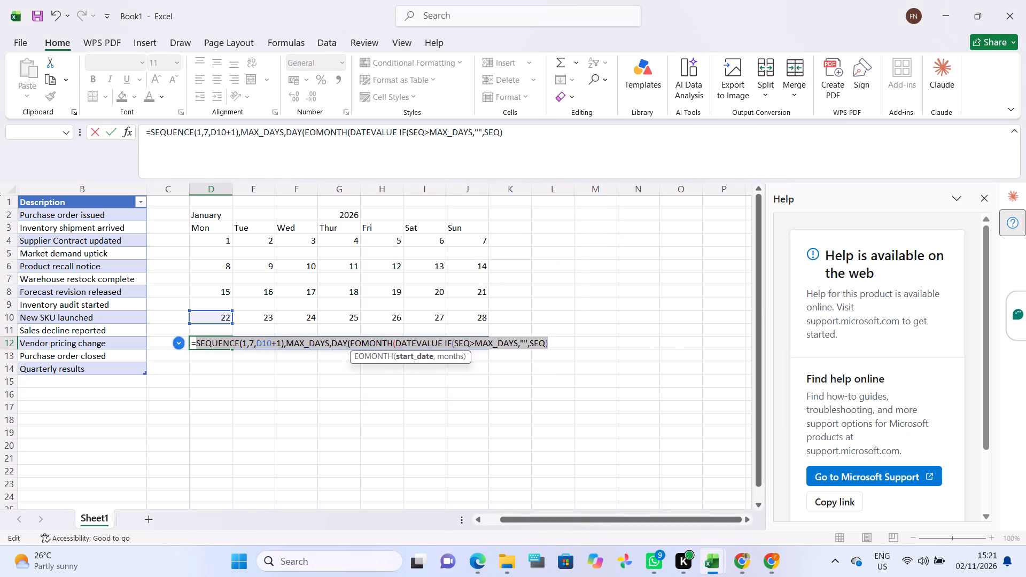
Clear the whole formula in D12, leaving only the equals sign.
{"action": "key", "text": "Delete"}
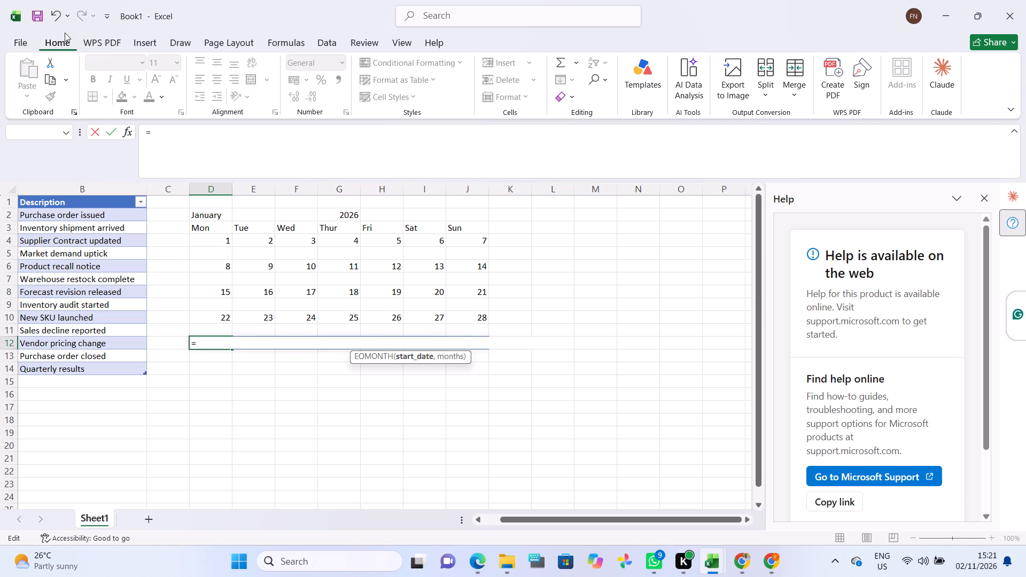
{"action": "left_click", "coordinate": [56, 12]}
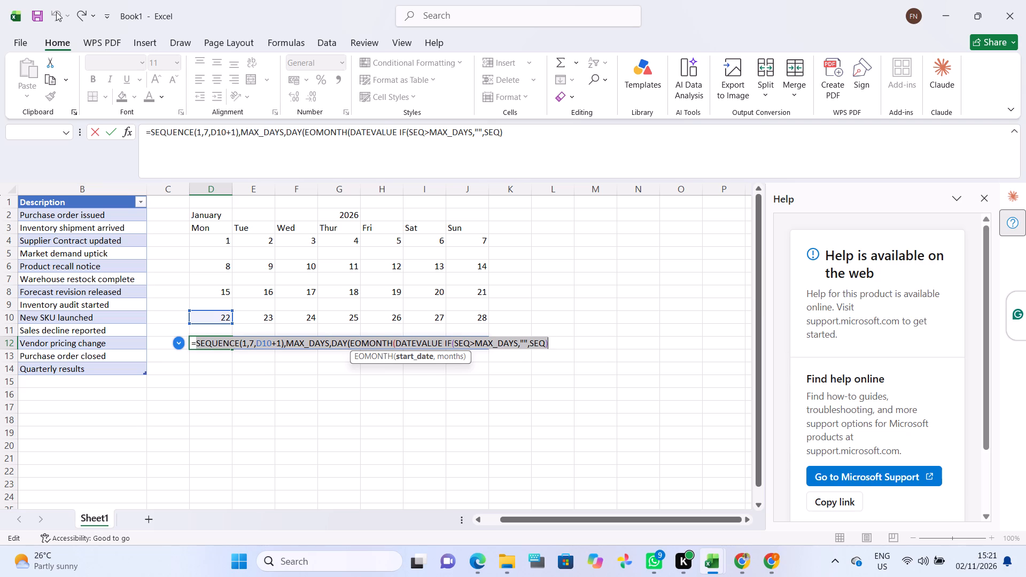
{"action": "key", "text": "equal"}
{"action": "key", "text": "BackSpace"}
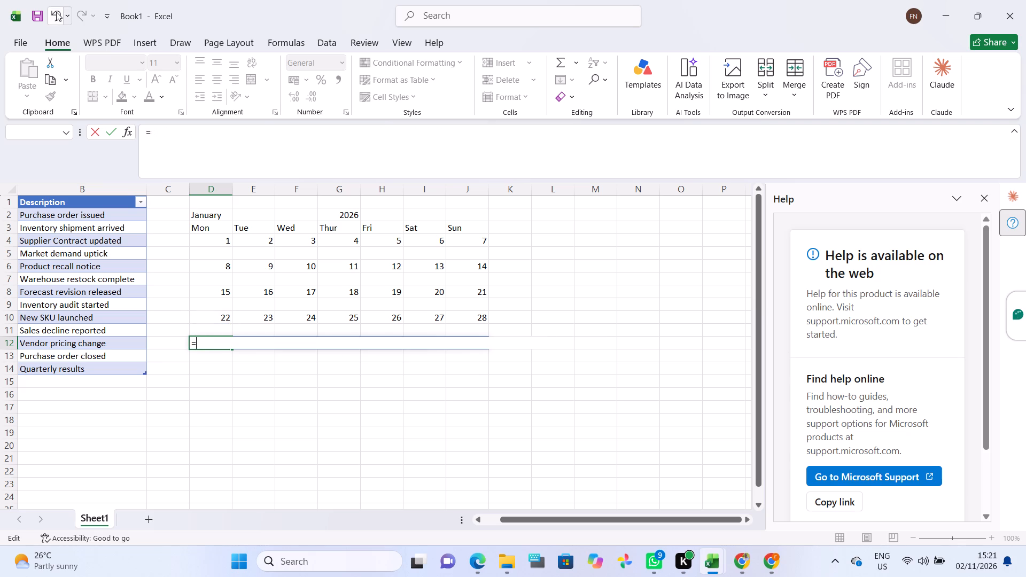
Start the new D12 formula with an IF whose logical test begins with SEQUENCE(1,7,D10+1).
{"action": "type", "text": "IF"}
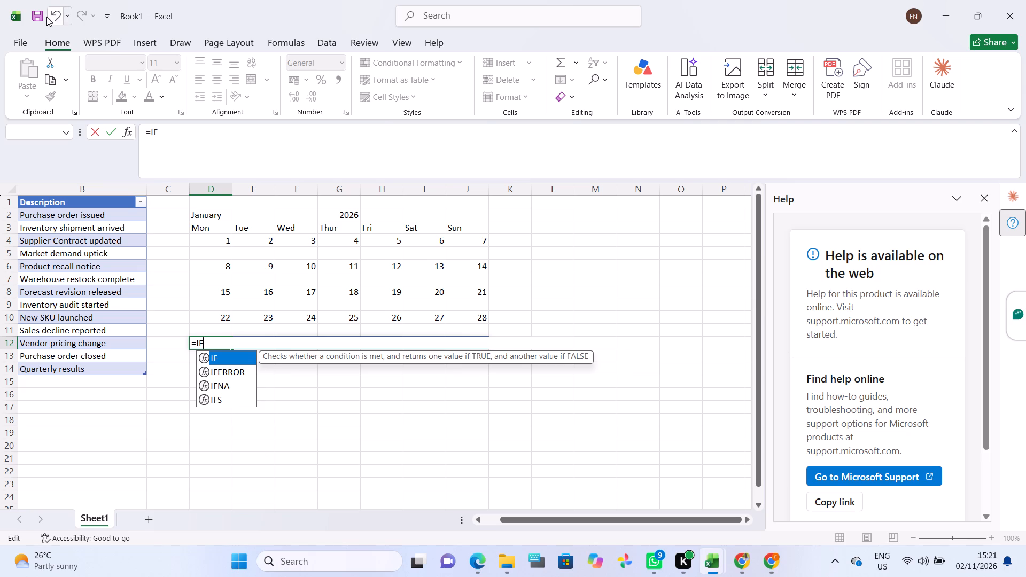
{"action": "double_click", "coordinate": [205, 356]}
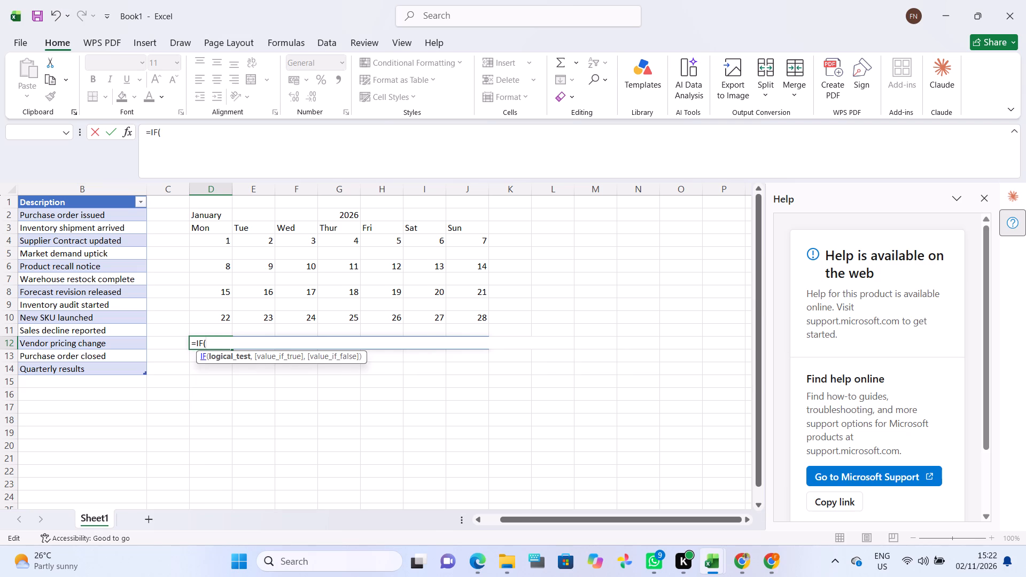
{"action": "type", "text": "SE"}
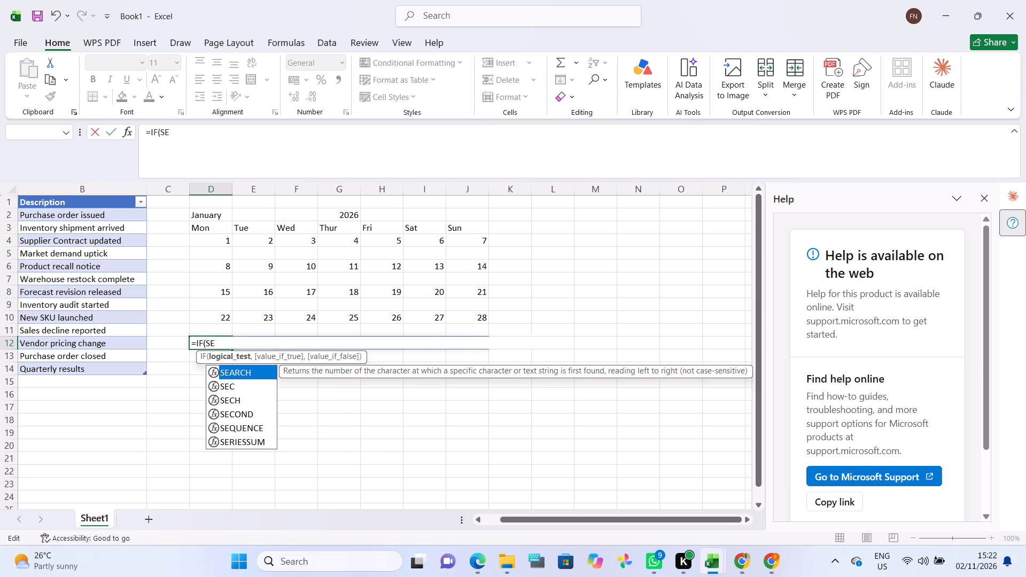
{"action": "key", "text": "q"}
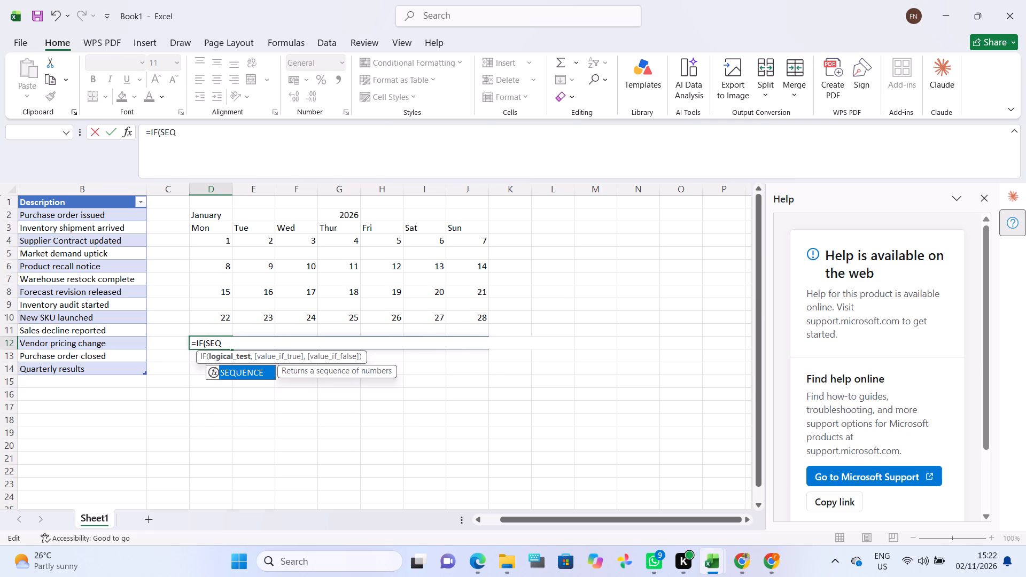
{"action": "double_click", "coordinate": [235, 372]}
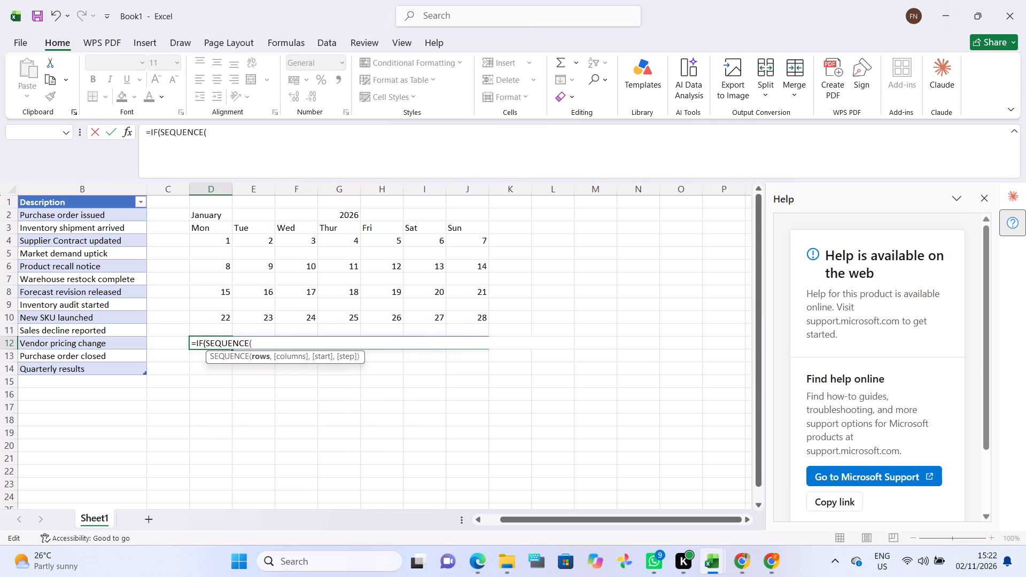
{"action": "type", "text": "1,7"}
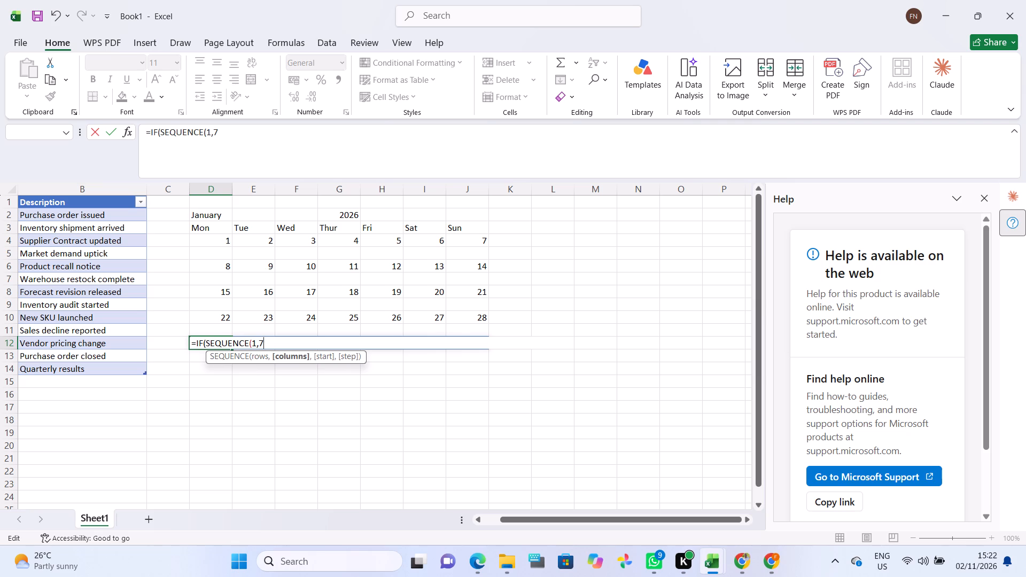
{"action": "key", "text": "comma"}
{"action": "type", "text": "D1"}
{"action": "key", "text": "0"}
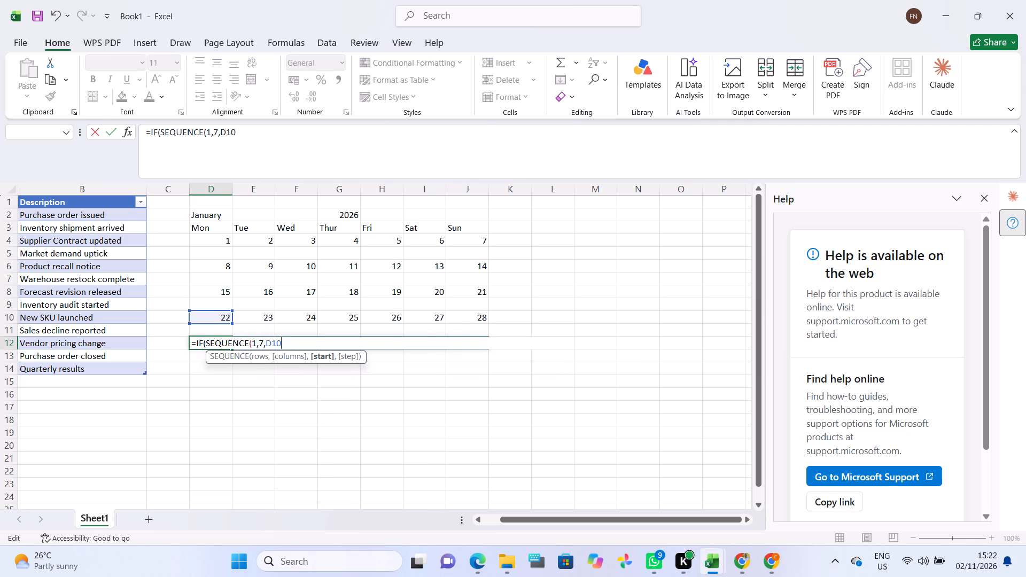
{"action": "key", "text": "shift+plus"}
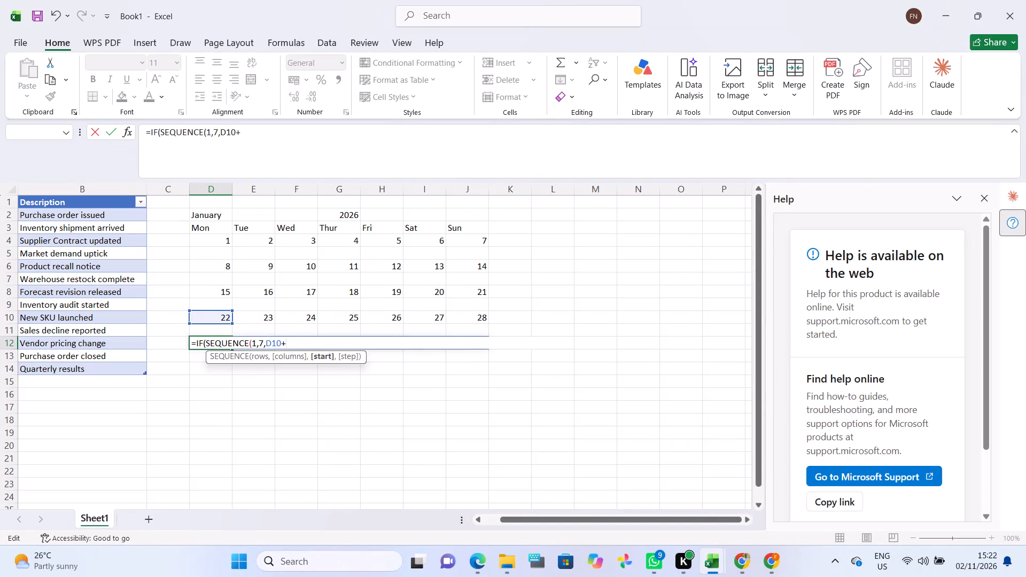
{"action": "key", "text": "1"}
{"action": "key", "text": "shift+parenright"}
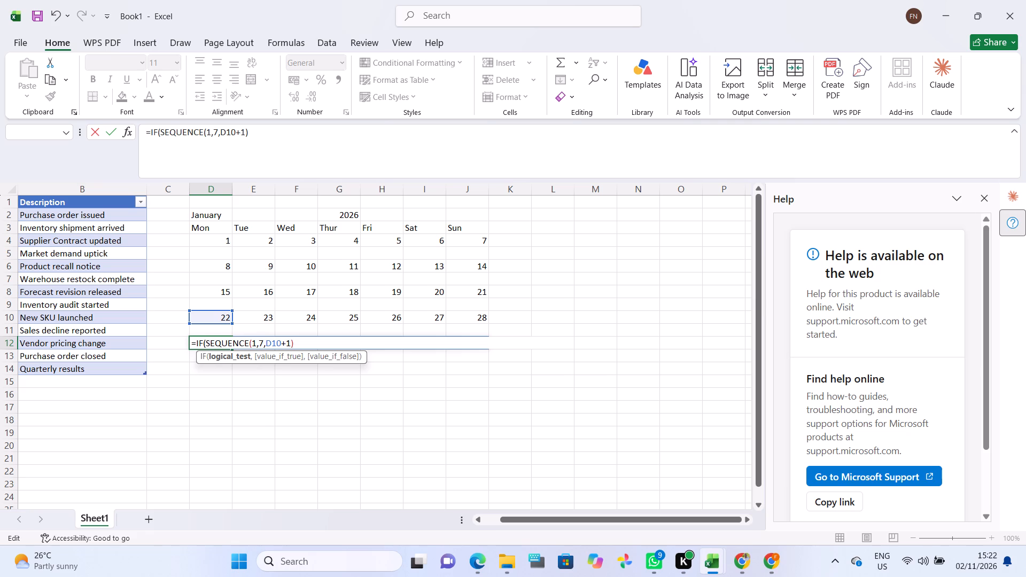
Extend the IF logical test in D12 with a greater-than comparison against nested DAY, EOMONTH and DATEVALUE functions.
{"action": "key", "text": "shift+greater"}
{"action": "type", "text": "DAY"}
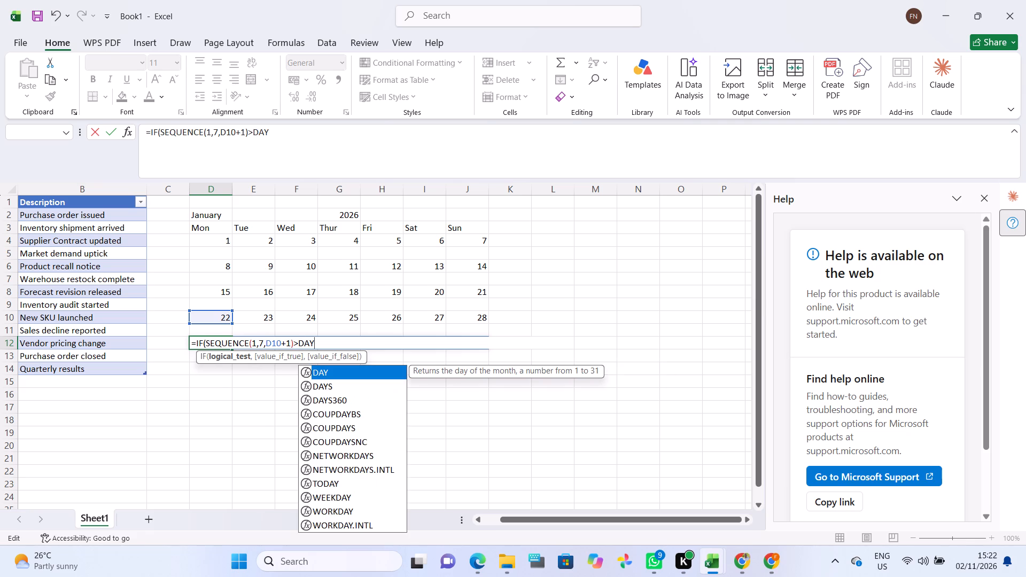
{"action": "key", "text": "shift+parenleft"}
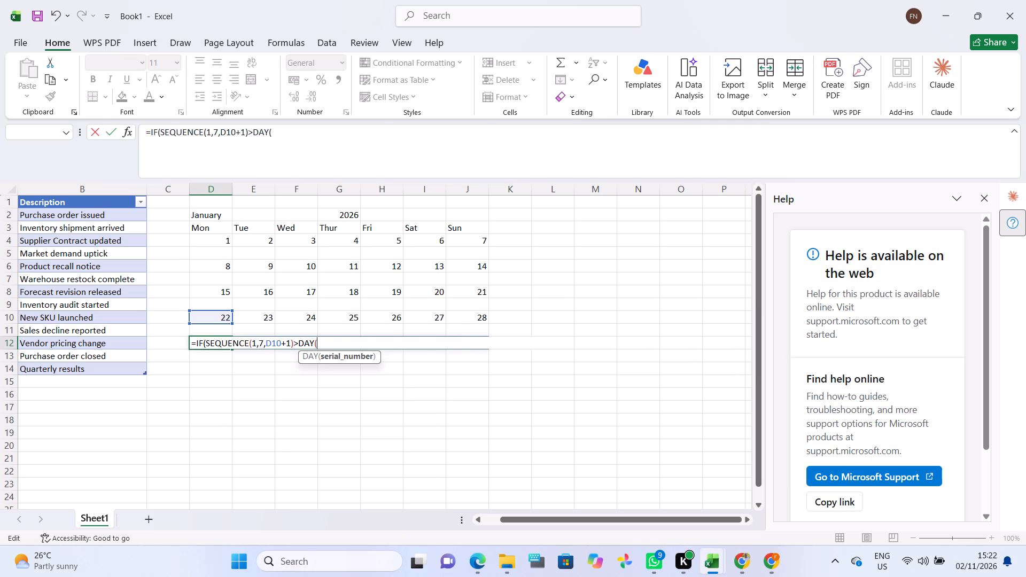
{"action": "type", "text": "EO"}
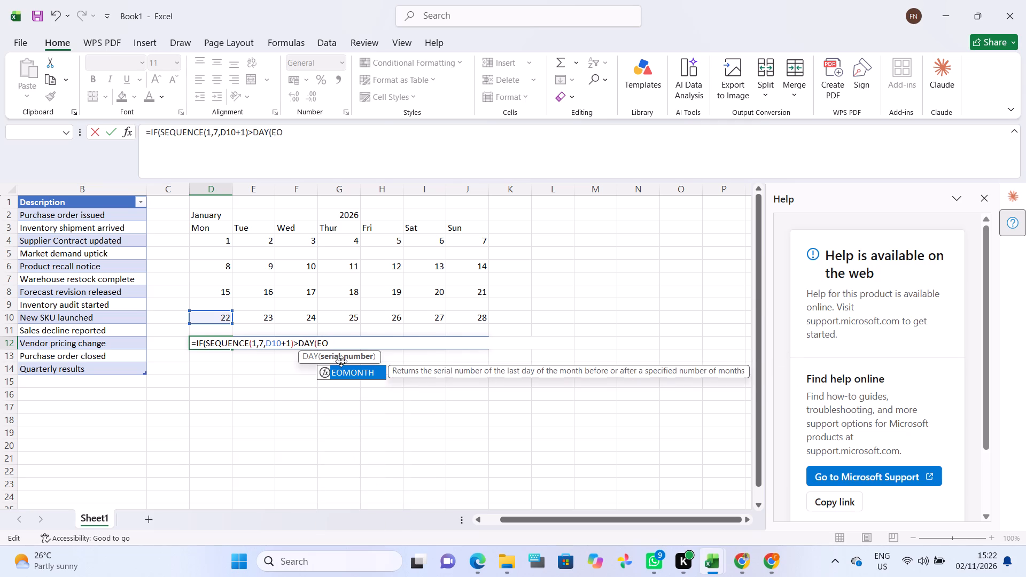
{"action": "double_click", "coordinate": [341, 370]}
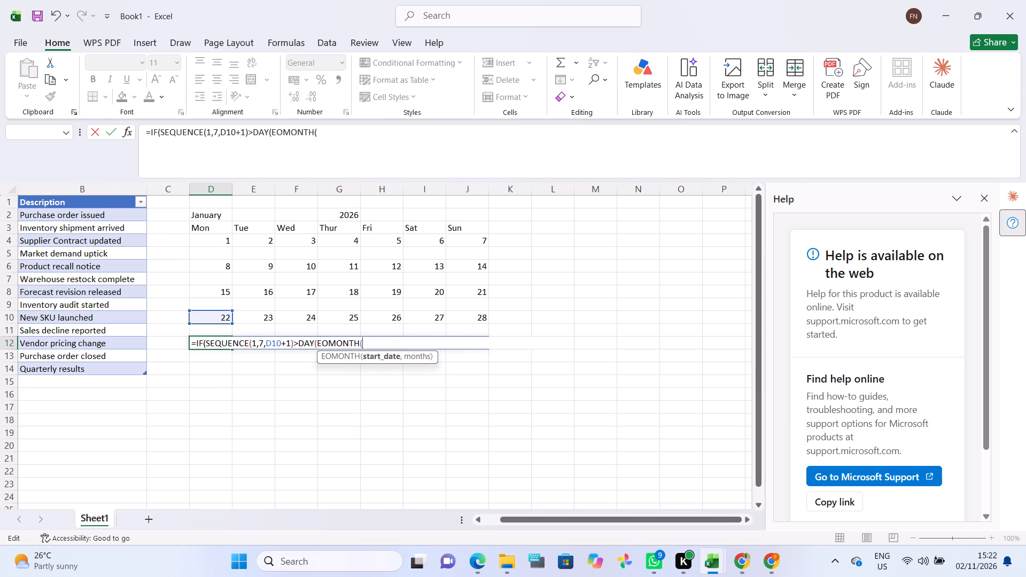
{"action": "type", "text": "DATE"}
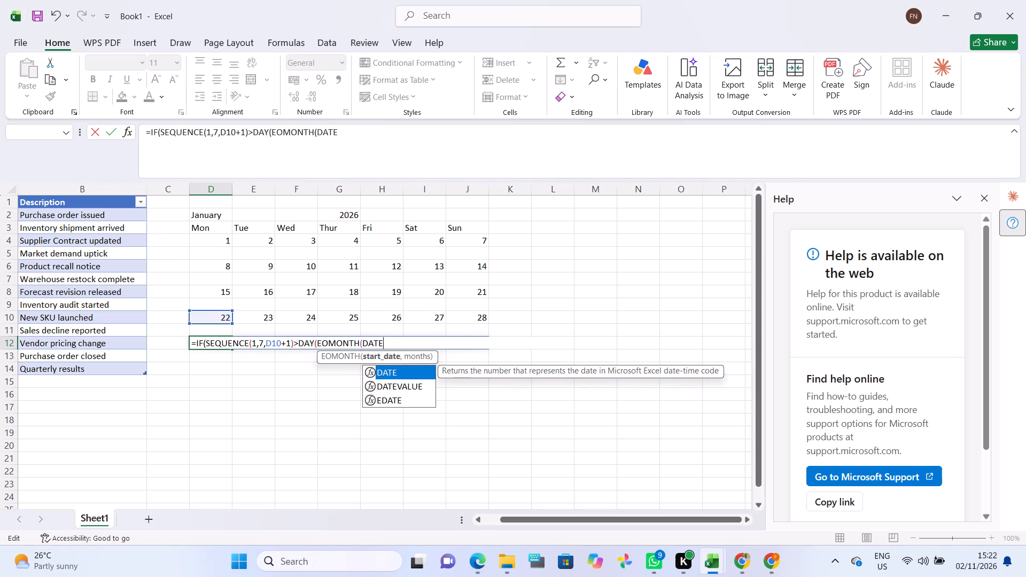
{"action": "double_click", "coordinate": [384, 385]}
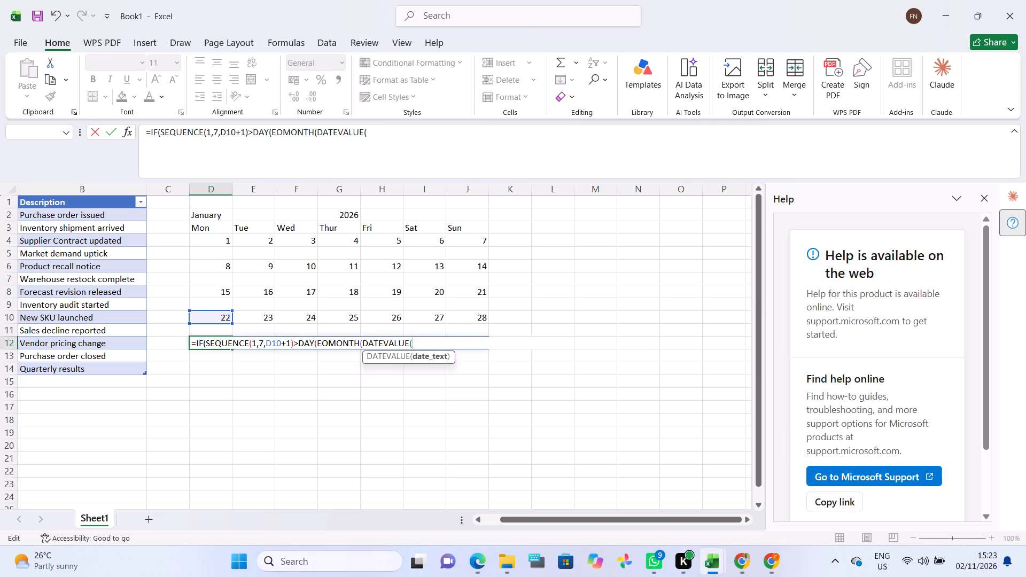
Give DATEVALUE the date text D4&"1", with the 1 in quotation marks, followed by a comma.
{"action": "left_click", "coordinate": [222, 239]}
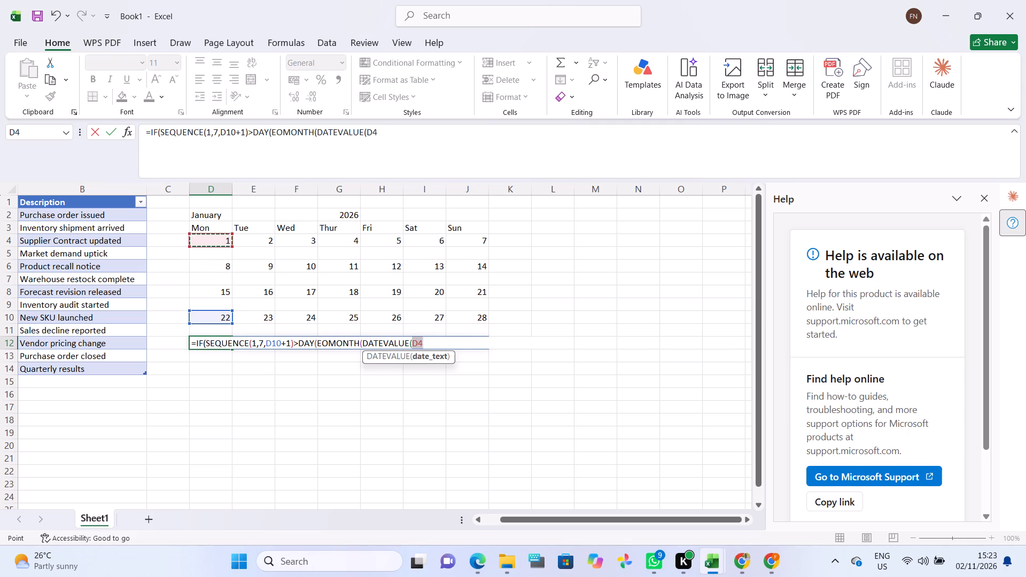
{"action": "key", "text": "shift+ampersand"}
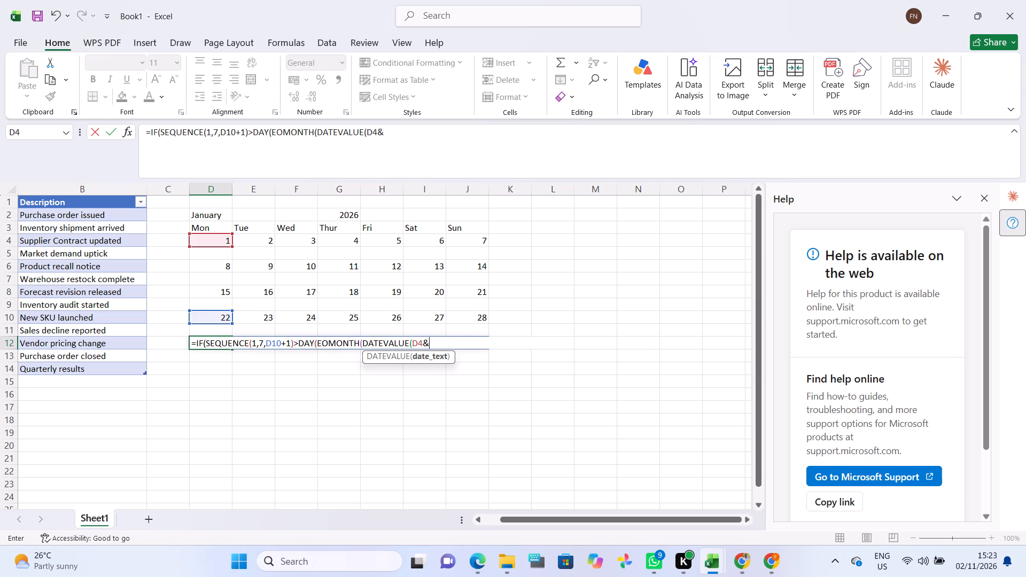
{"action": "key", "text": "shift+quotedbl"}
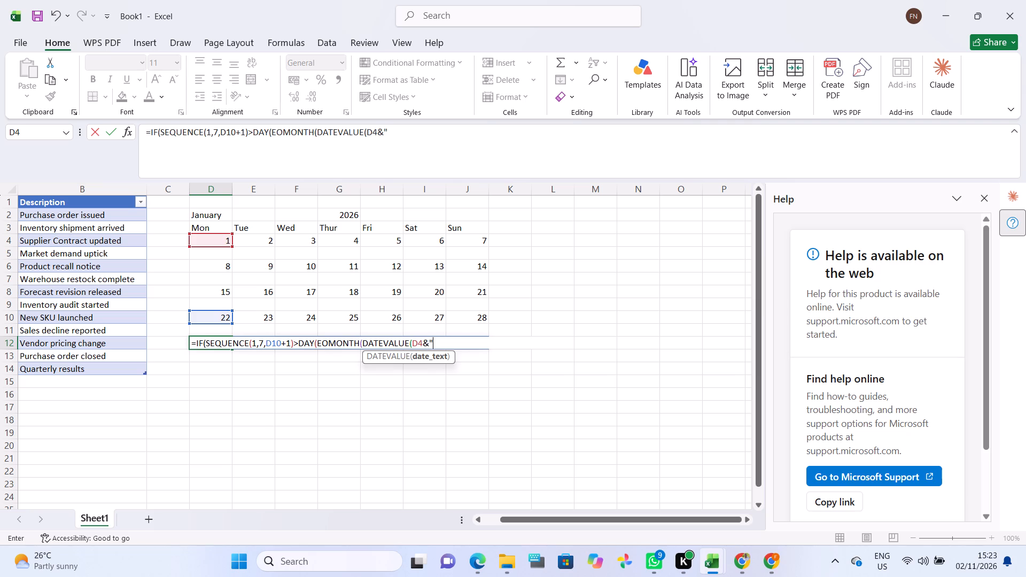
{"action": "left_click", "coordinate": [222, 239]}
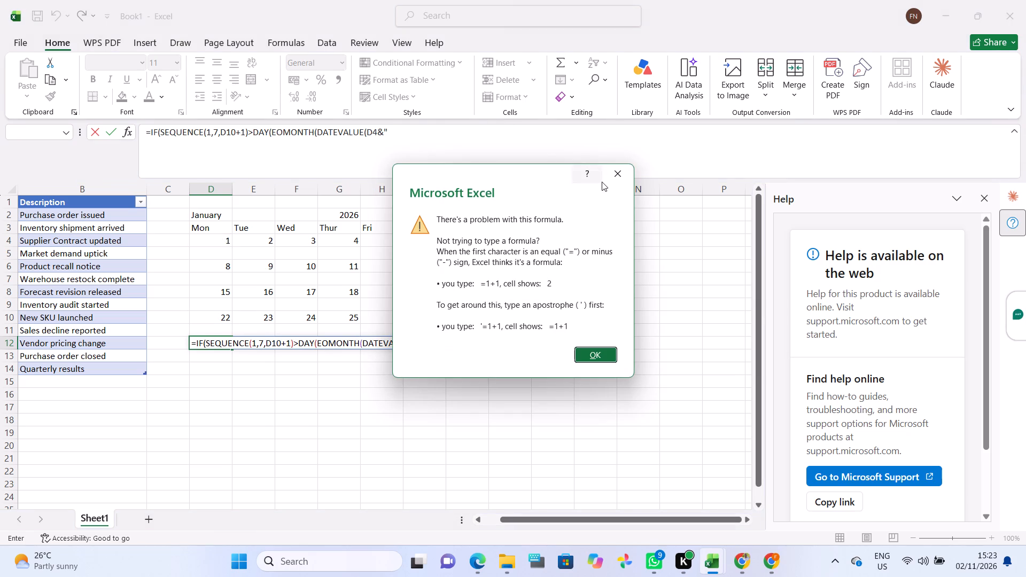
{"action": "left_click", "coordinate": [611, 182]}
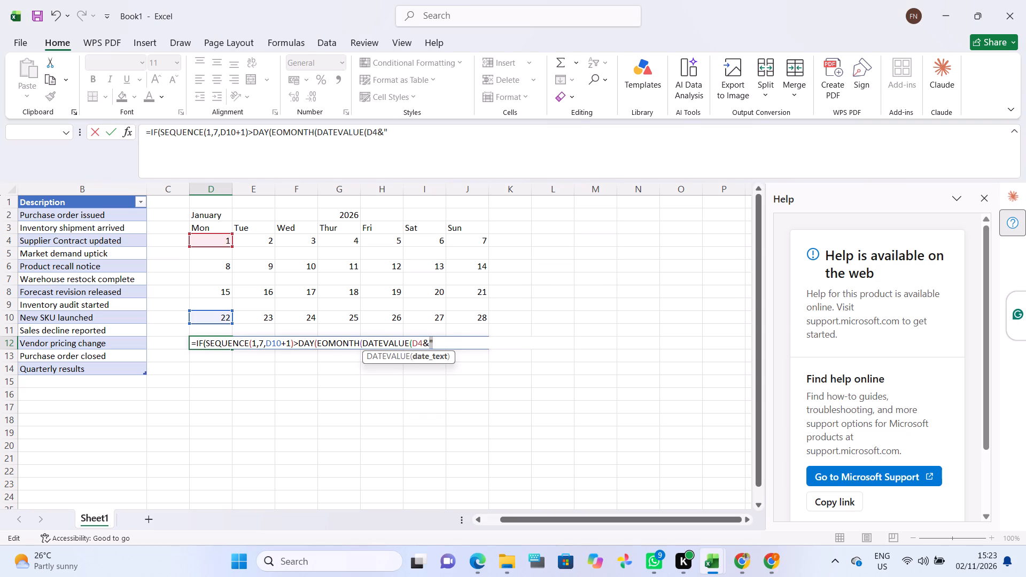
{"action": "key", "text": "1"}
{"action": "key", "text": "comma"}
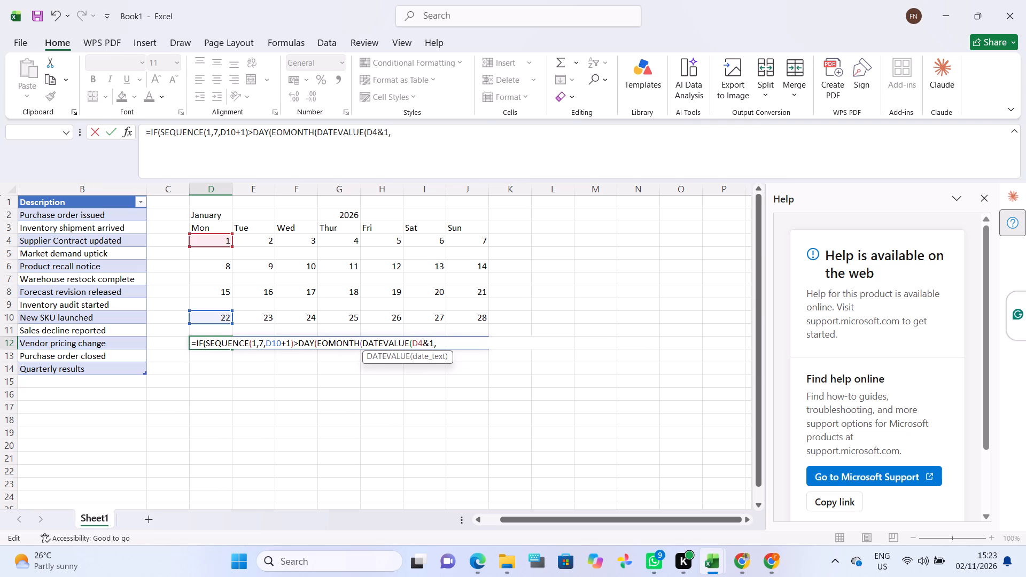
{"action": "left_click", "coordinate": [428, 341]}
{"action": "key", "text": "shift+quotedbl"}
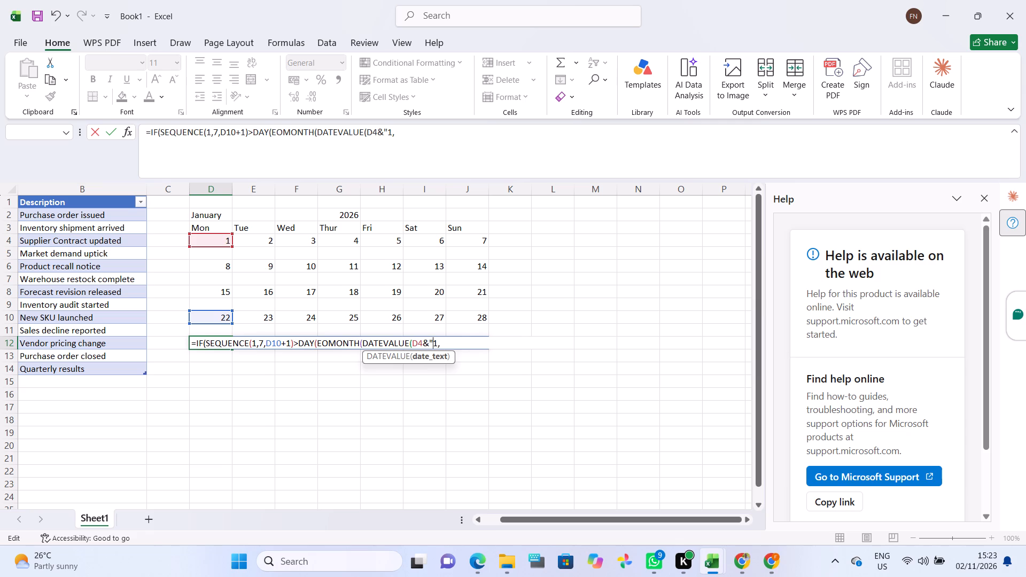
{"action": "left_click", "coordinate": [439, 344]}
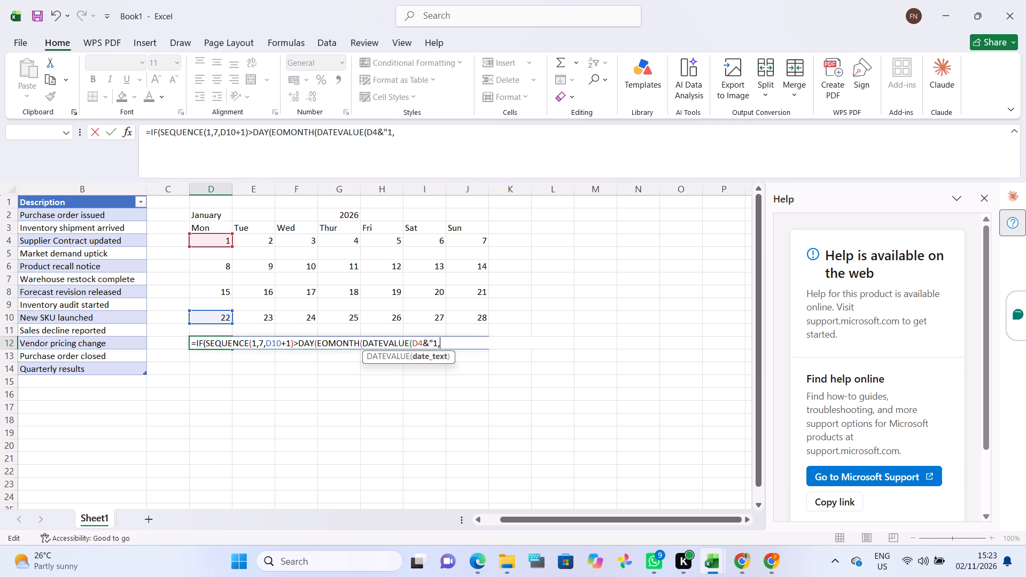
{"action": "left_click", "coordinate": [437, 344]}
{"action": "key", "text": "shift+quotedbl"}
Join cell G4 to the DATEVALUE text after "1", before the comma, and try to enter the formula.
{"action": "key", "text": "shift+ampersand"}
{"action": "key", "text": "space"}
{"action": "key", "text": "g"}
{"action": "key", "text": "4"}
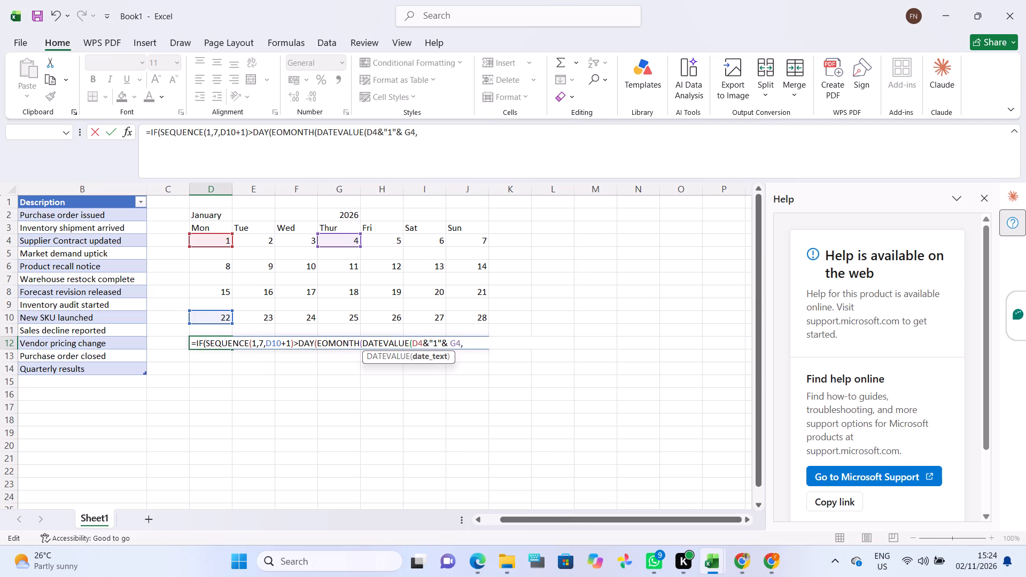
{"action": "key", "text": "BackSpace"}
{"action": "key", "text": "BackSpace"}
{"action": "left_click", "coordinate": [354, 243]}
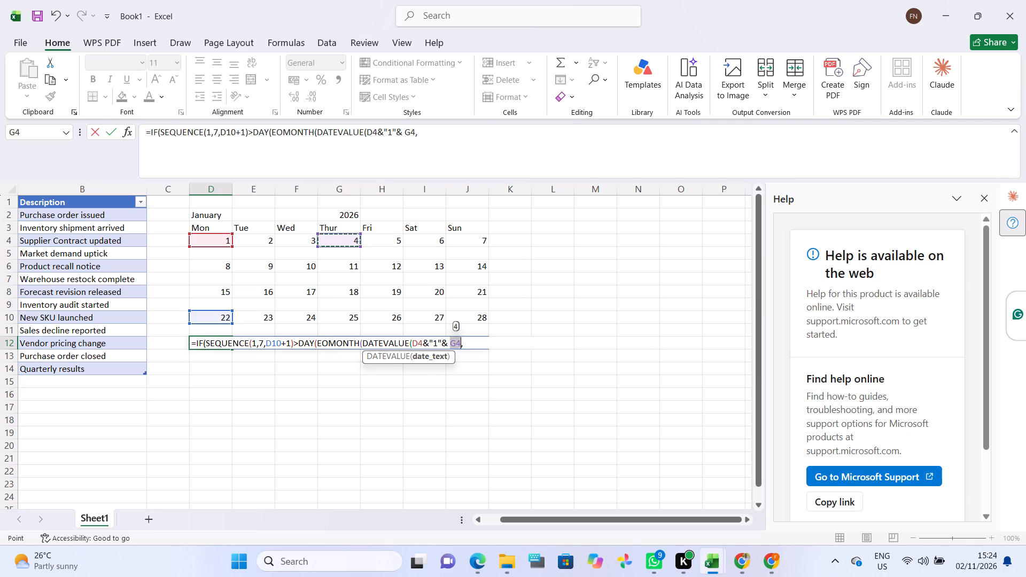
{"action": "key", "text": "Return"}
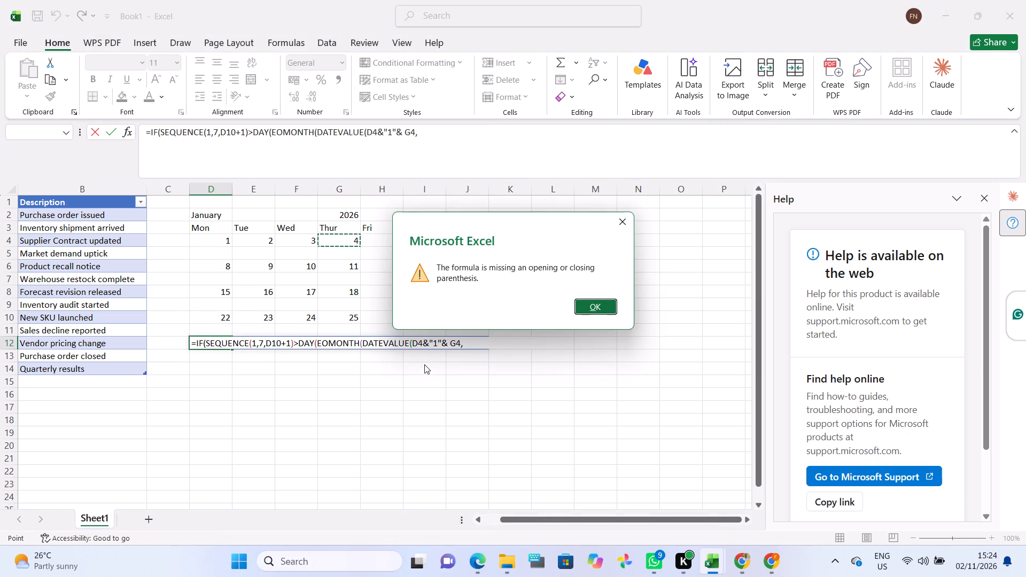
{"action": "left_click", "coordinate": [593, 298]}
{"action": "left_click", "coordinate": [592, 309]}
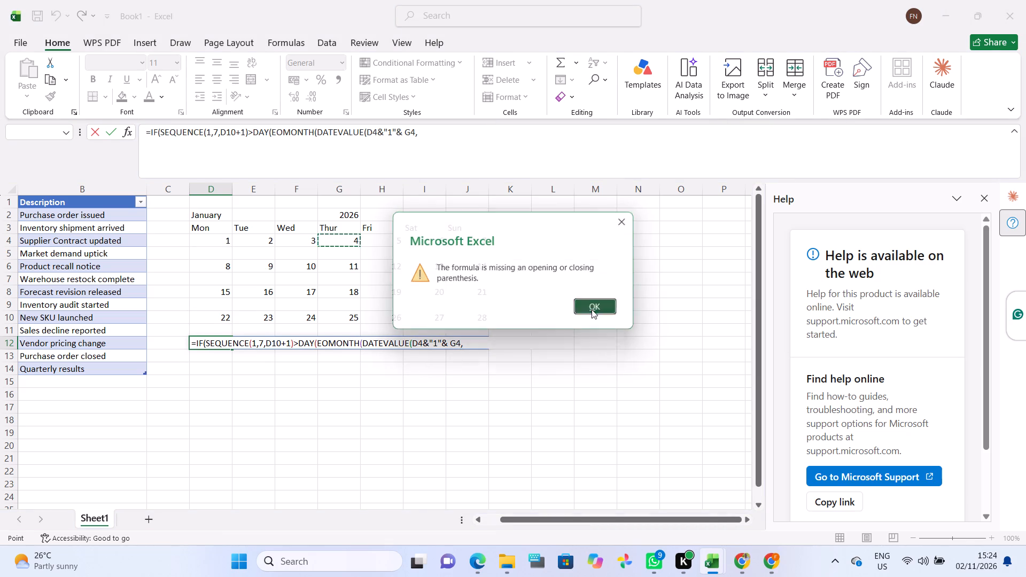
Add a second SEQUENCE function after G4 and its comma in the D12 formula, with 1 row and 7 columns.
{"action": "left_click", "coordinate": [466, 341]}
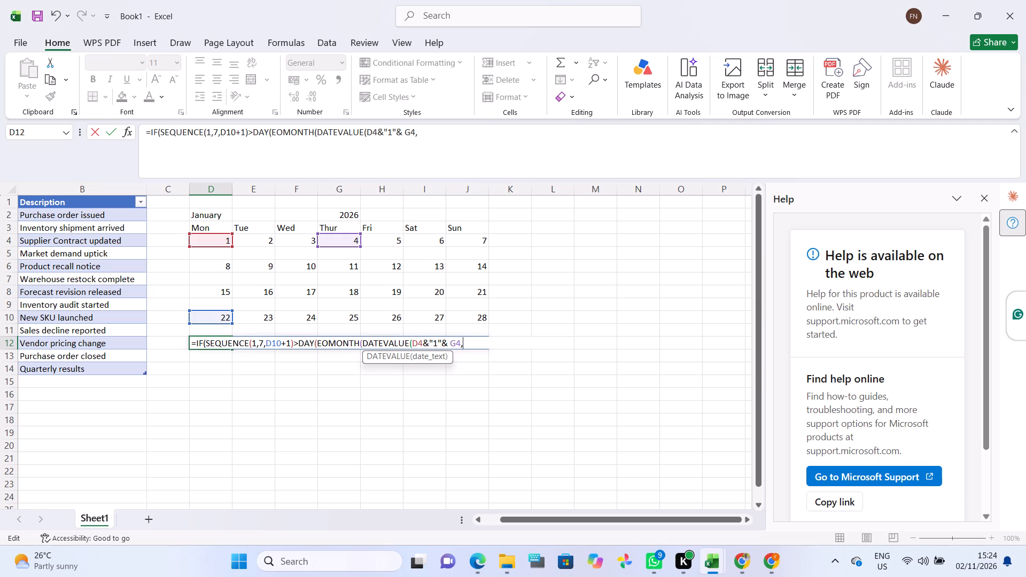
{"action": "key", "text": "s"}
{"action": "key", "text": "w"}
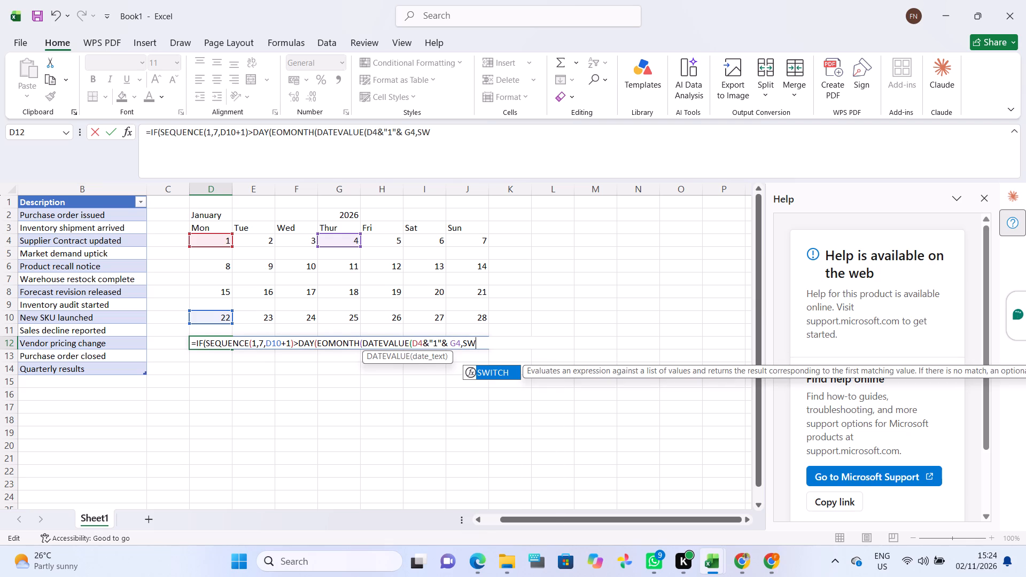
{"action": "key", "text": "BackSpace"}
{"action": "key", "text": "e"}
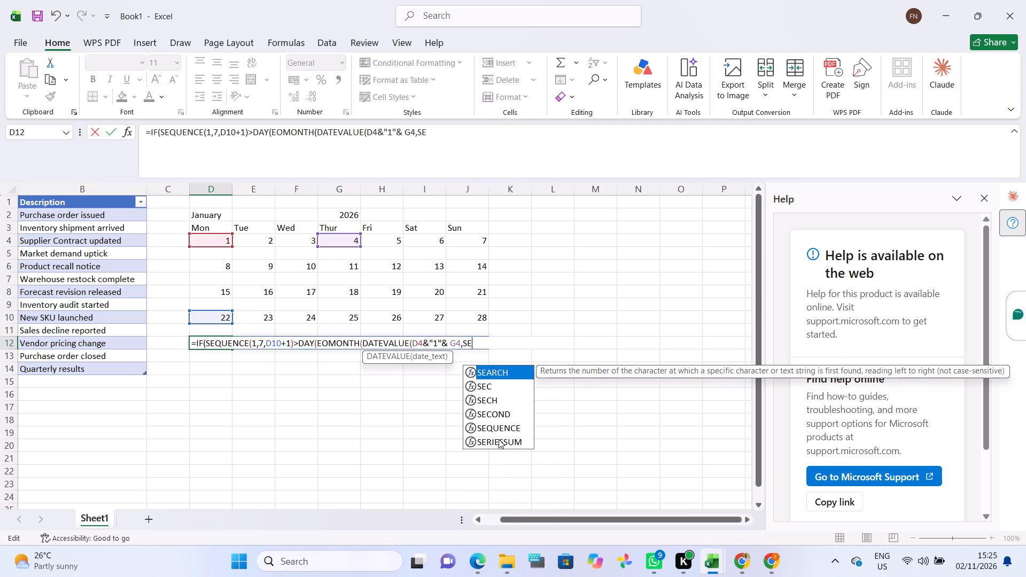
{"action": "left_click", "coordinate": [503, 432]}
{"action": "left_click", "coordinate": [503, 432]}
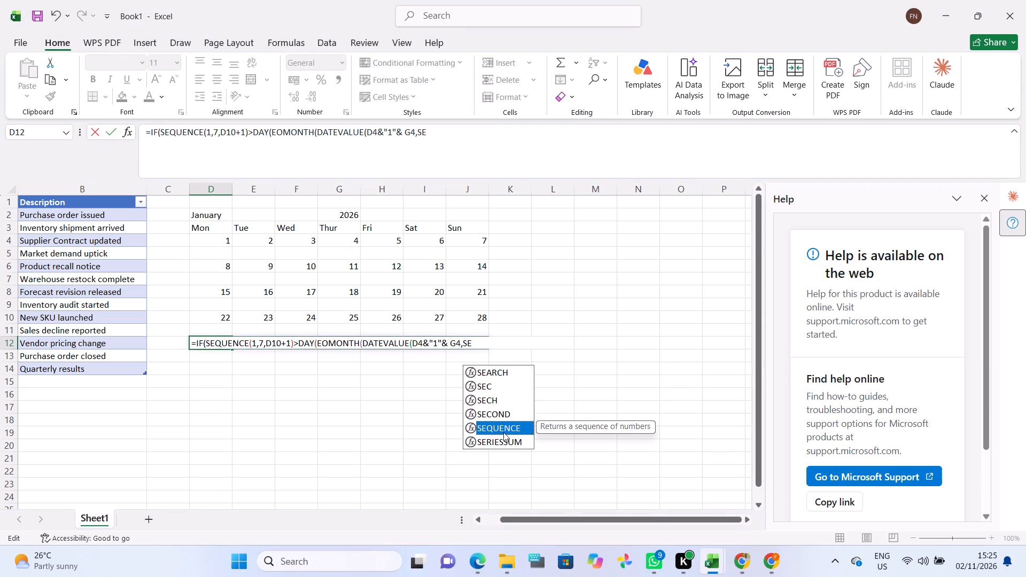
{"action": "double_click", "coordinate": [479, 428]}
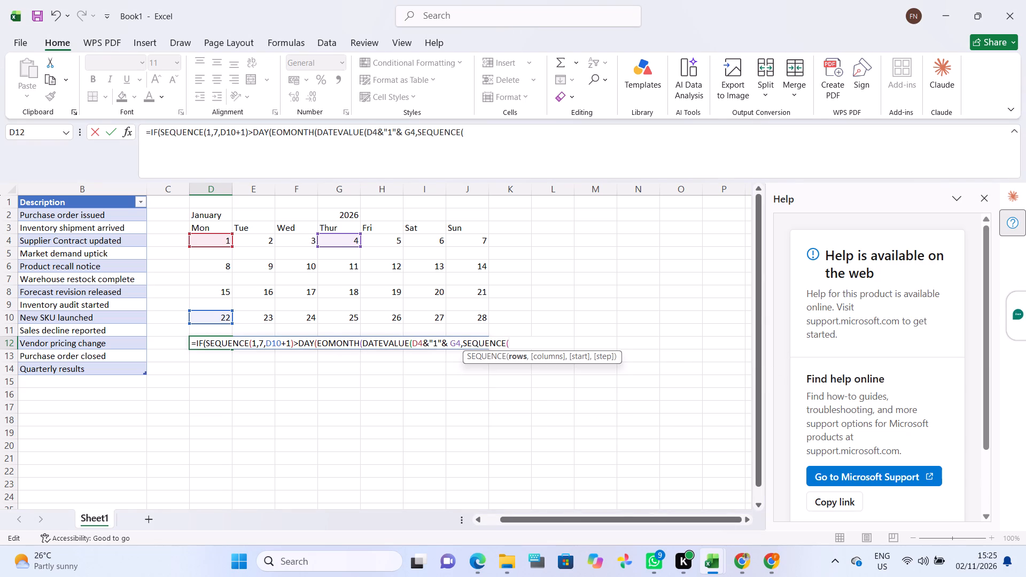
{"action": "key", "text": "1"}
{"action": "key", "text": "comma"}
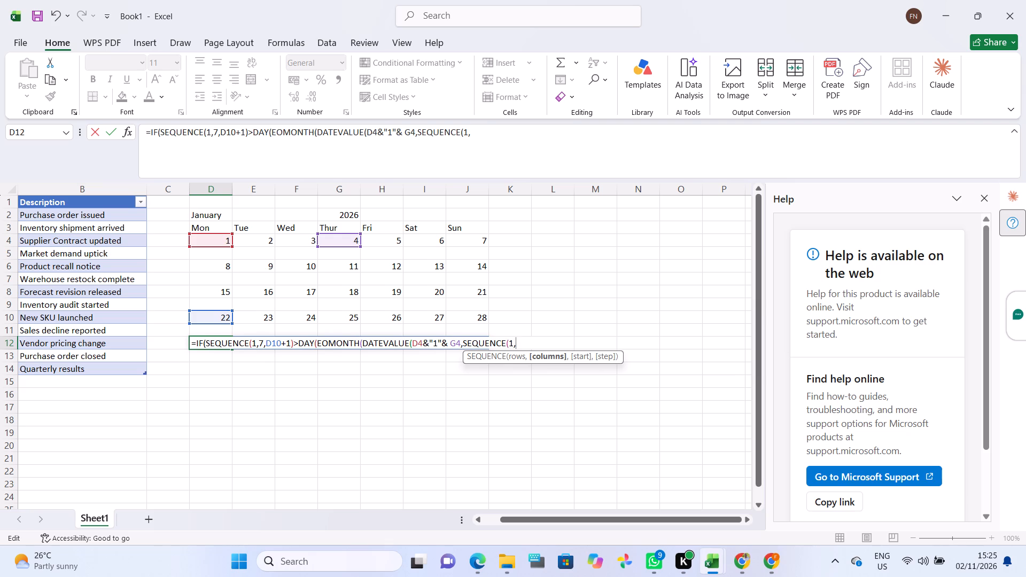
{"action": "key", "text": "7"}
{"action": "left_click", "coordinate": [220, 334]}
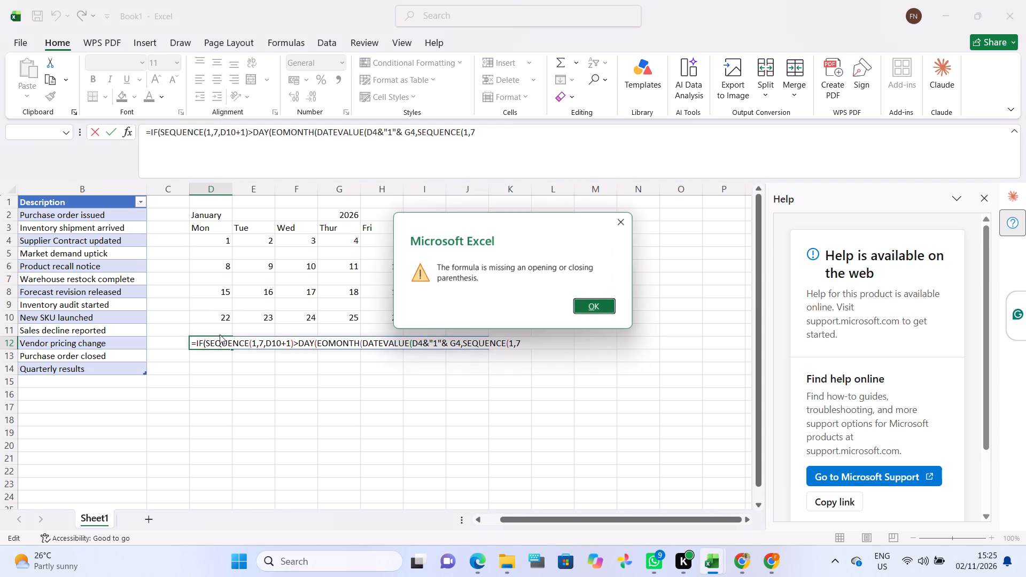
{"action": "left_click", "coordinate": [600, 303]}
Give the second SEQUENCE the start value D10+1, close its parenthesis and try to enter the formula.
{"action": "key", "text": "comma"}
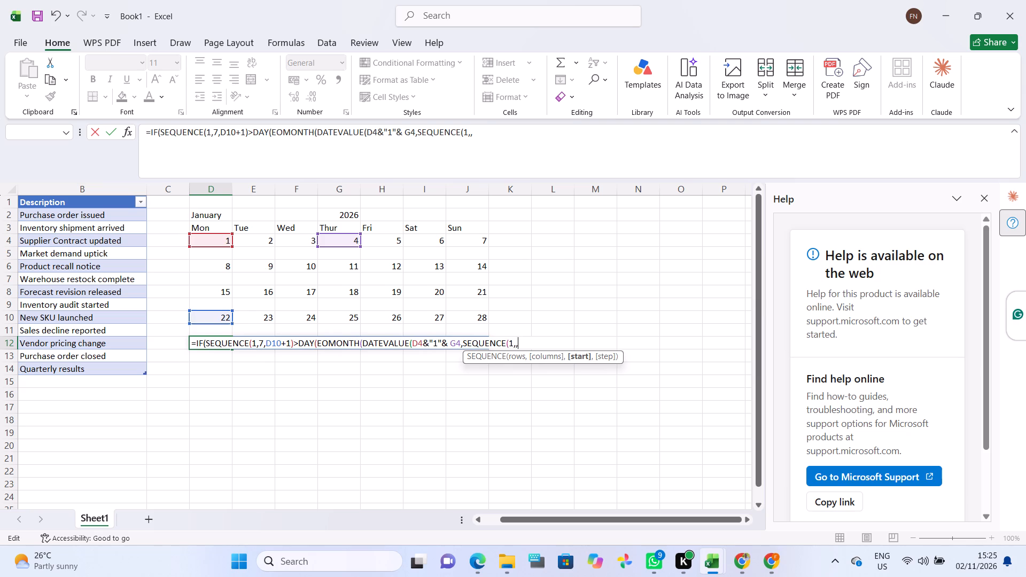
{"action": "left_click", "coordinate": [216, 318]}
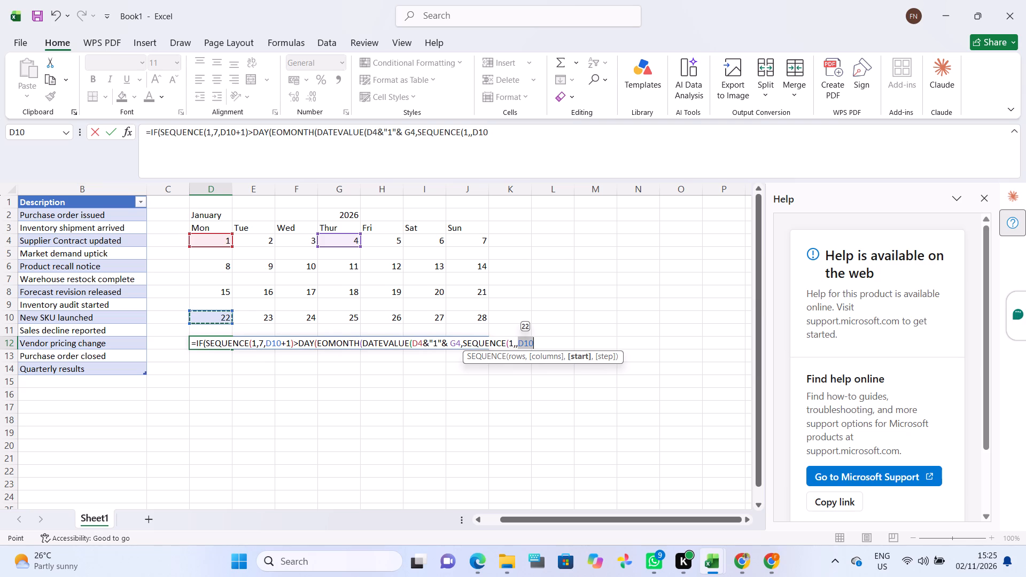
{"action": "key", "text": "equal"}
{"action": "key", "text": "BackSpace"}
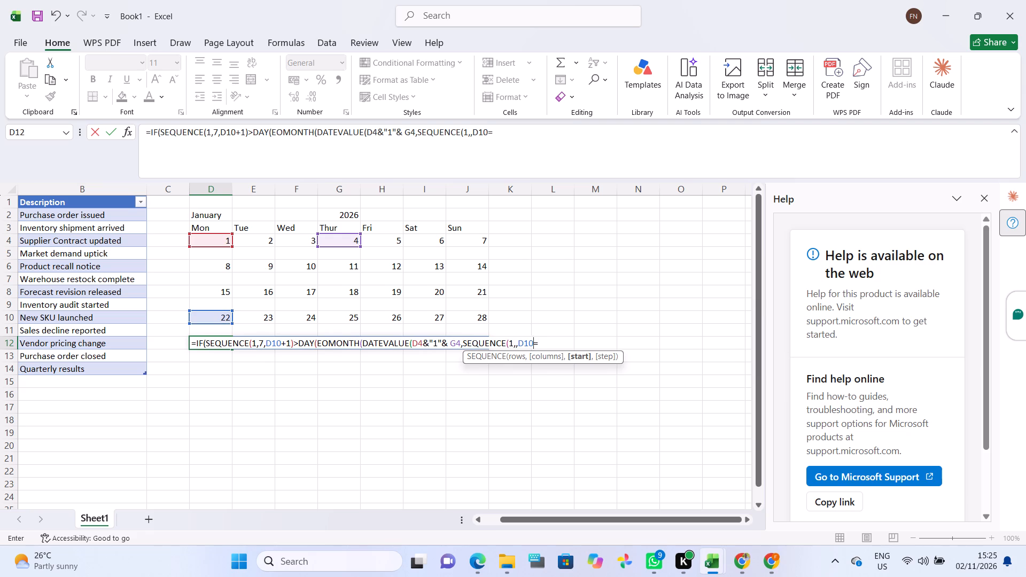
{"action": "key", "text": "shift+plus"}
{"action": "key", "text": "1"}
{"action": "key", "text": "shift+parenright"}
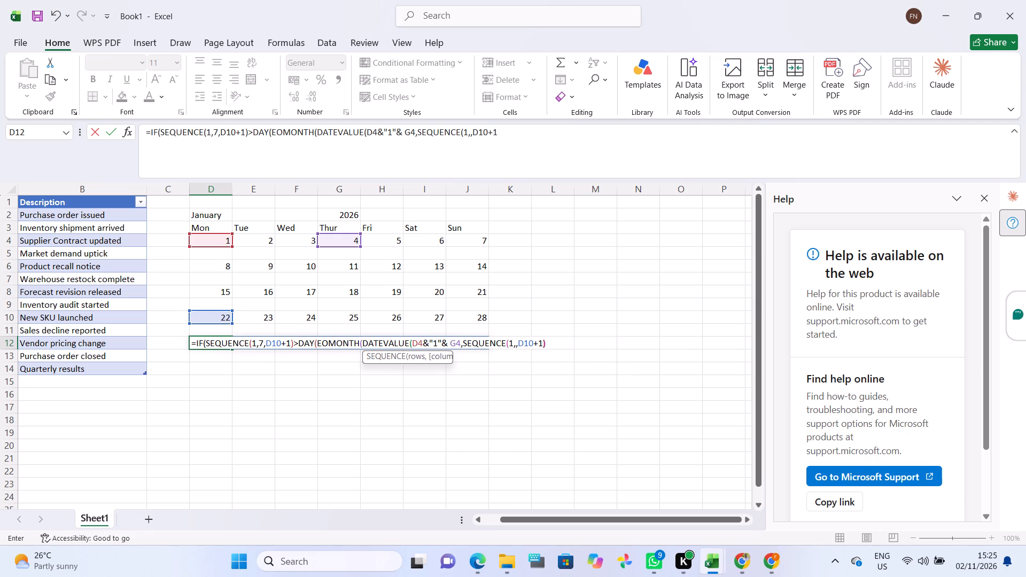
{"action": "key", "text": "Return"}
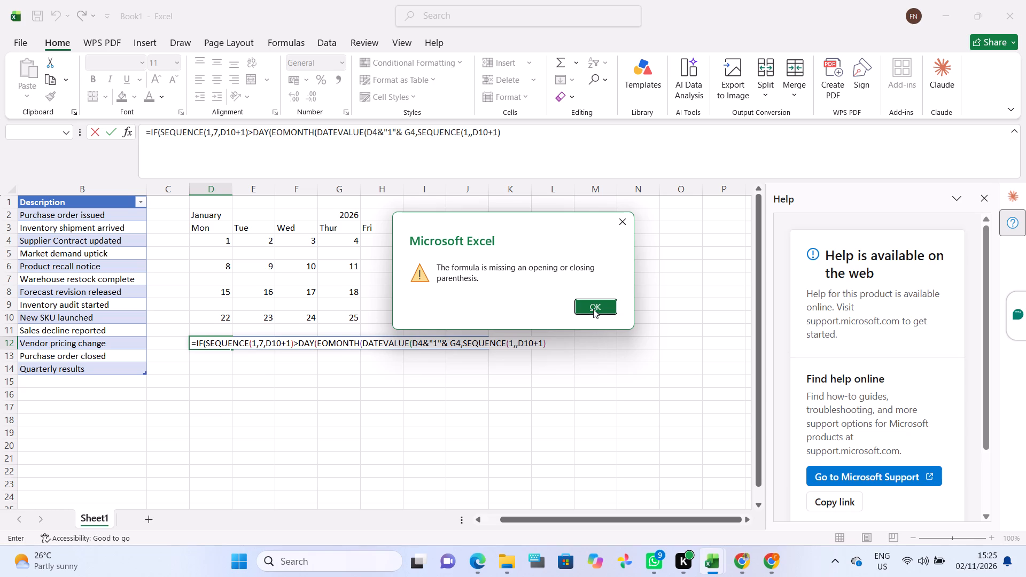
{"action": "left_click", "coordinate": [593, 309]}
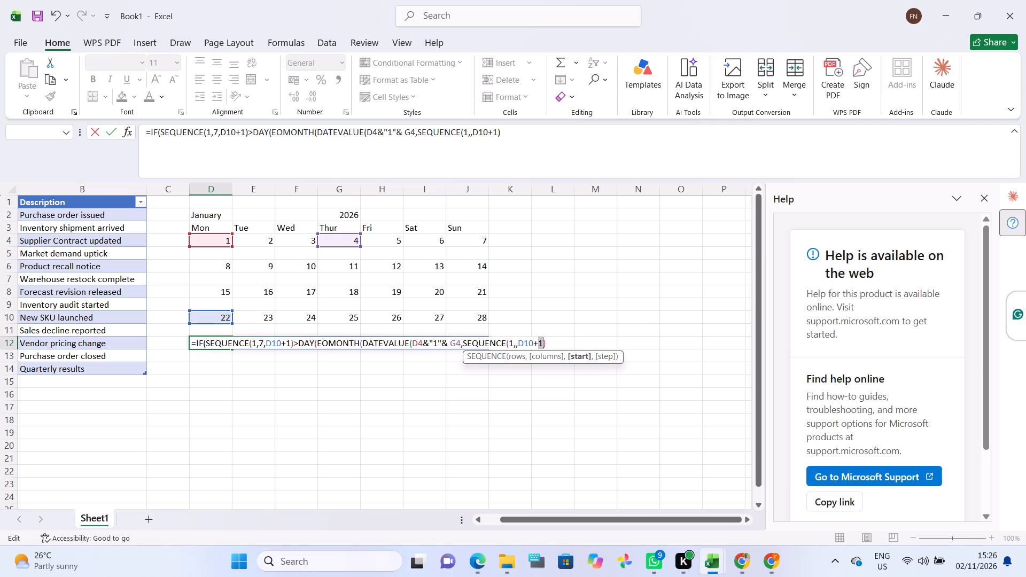
Erase the IF formula in D12 back to its equals sign.
{"action": "key", "text": "Delete"}
{"action": "key", "text": "Delete"}
{"action": "key", "text": "Delete"}
{"action": "key", "text": "Delete"}
{"action": "key", "text": "Delete"}
{"action": "key", "text": "Delete"}
{"action": "key", "text": "Delete"}
{"action": "key", "text": "Delete"}
{"action": "key", "text": "Delete"}
{"action": "key", "text": "Delete"}
{"action": "key", "text": "Delete"}
{"action": "key", "text": "Delete"}
{"action": "key", "text": "Delete"}
{"action": "key", "text": "Delete"}
{"action": "key", "text": "Delete"}
{"action": "key", "text": "Delete"}
{"action": "key", "text": "Delete"}
{"action": "key", "text": "Delete"}
{"action": "key", "text": "Delete"}
{"action": "key", "text": "BackSpace"}
{"action": "key", "text": "BackSpace"}
{"action": "key", "text": "BackSpace"}
{"action": "key", "text": "BackSpace"}
{"action": "key", "text": "BackSpace"}
{"action": "key", "text": "BackSpace"}
{"action": "key", "text": "BackSpace"}
{"action": "key", "text": "BackSpace"}
{"action": "key", "text": "BackSpace"}
{"action": "key", "text": "BackSpace"}
{"action": "key", "text": "BackSpace"}
{"action": "key", "text": "BackSpace"}
{"action": "key", "text": "BackSpace"}
{"action": "key", "text": "BackSpace"}
{"action": "key", "text": "BackSpace"}
{"action": "key", "text": "BackSpace"}
{"action": "key", "text": "BackSpace"}
{"action": "key", "text": "BackSpace"}
{"action": "key", "text": "BackSpace"}
{"action": "key", "text": "BackSpace"}
{"action": "key", "text": "BackSpace"}
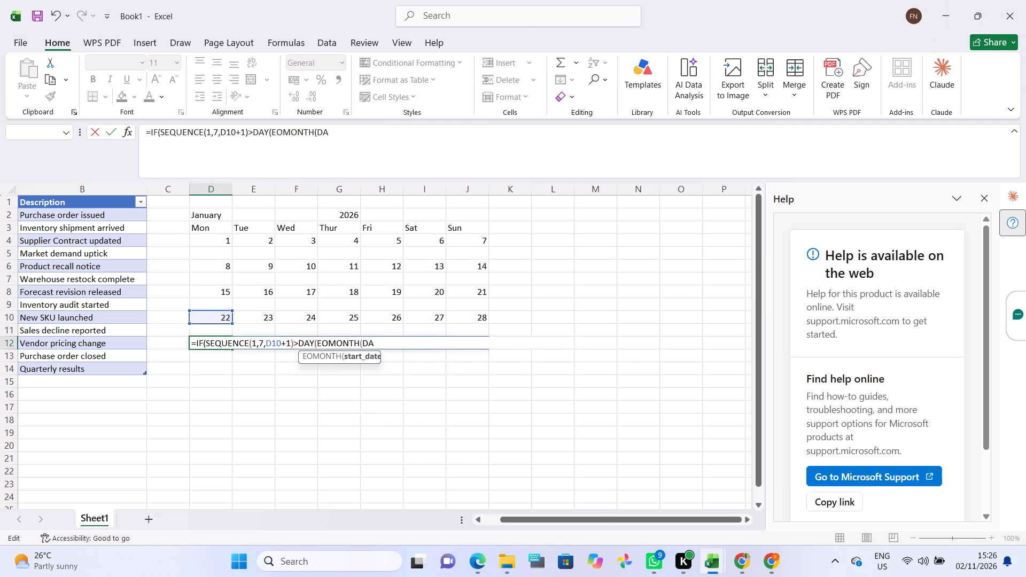
{"action": "key", "text": "BackSpace"}
{"action": "key", "text": "BackSpace"}
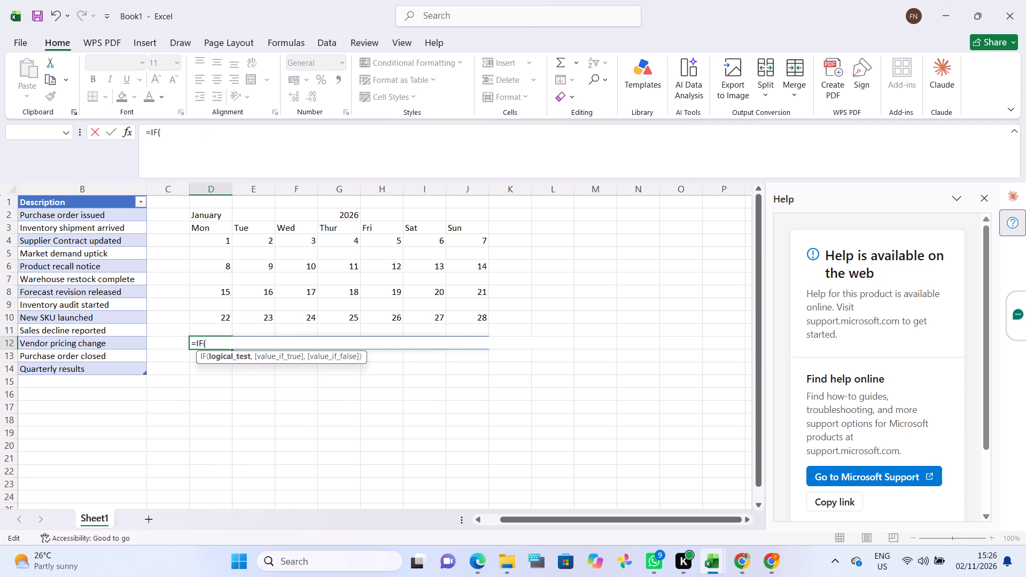
{"action": "key", "text": "BackSpace"}
{"action": "key", "text": "BackSpace"}
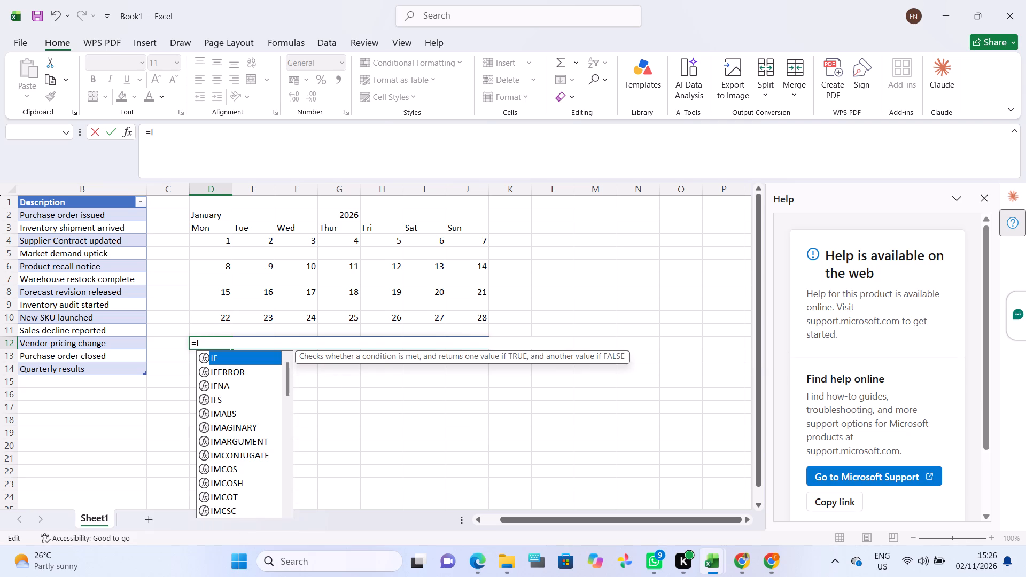
{"action": "key", "text": "BackSpace"}
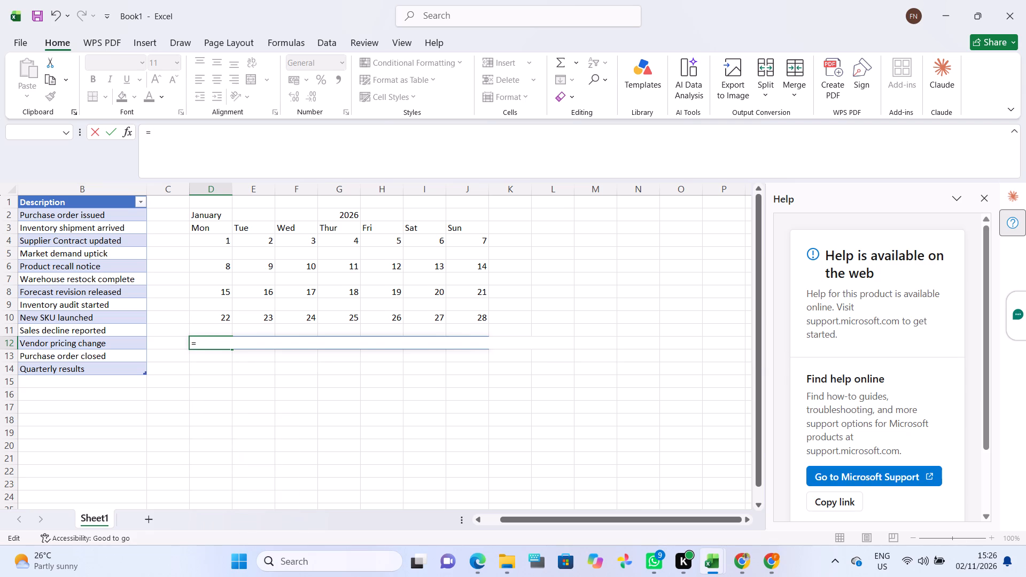
Enter a SEQUENCE formula in D12 with 1 row, 7 columns and the start value D10+1.
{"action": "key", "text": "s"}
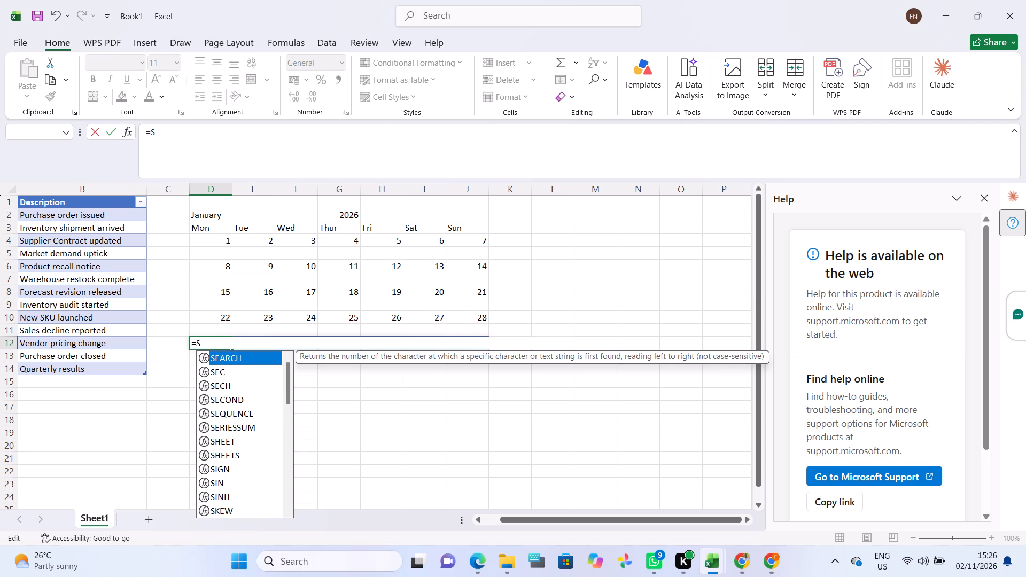
{"action": "left_click", "coordinate": [252, 418]}
{"action": "left_click", "coordinate": [224, 416]}
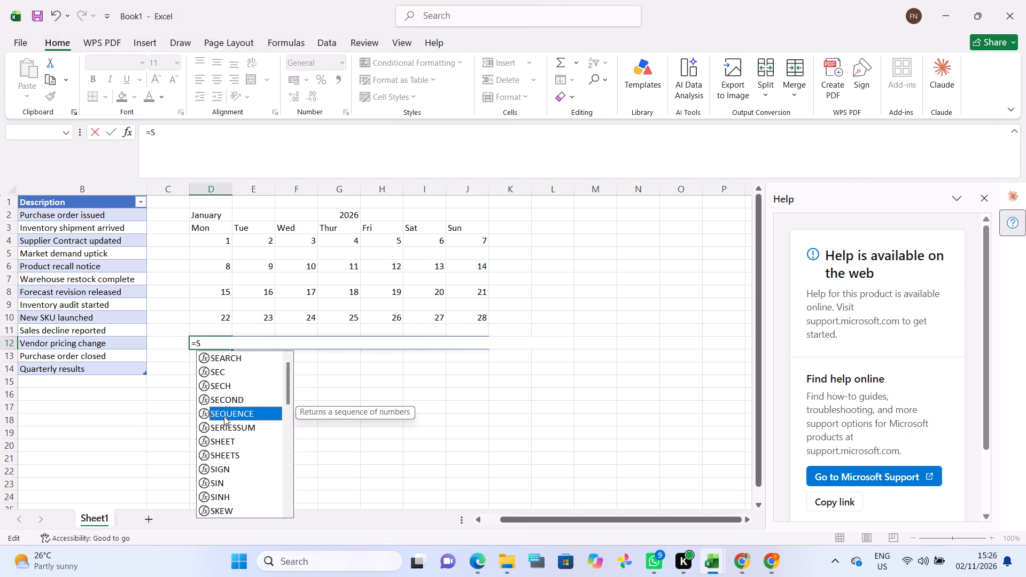
{"action": "left_click", "coordinate": [206, 412]}
{"action": "double_click", "coordinate": [206, 412]}
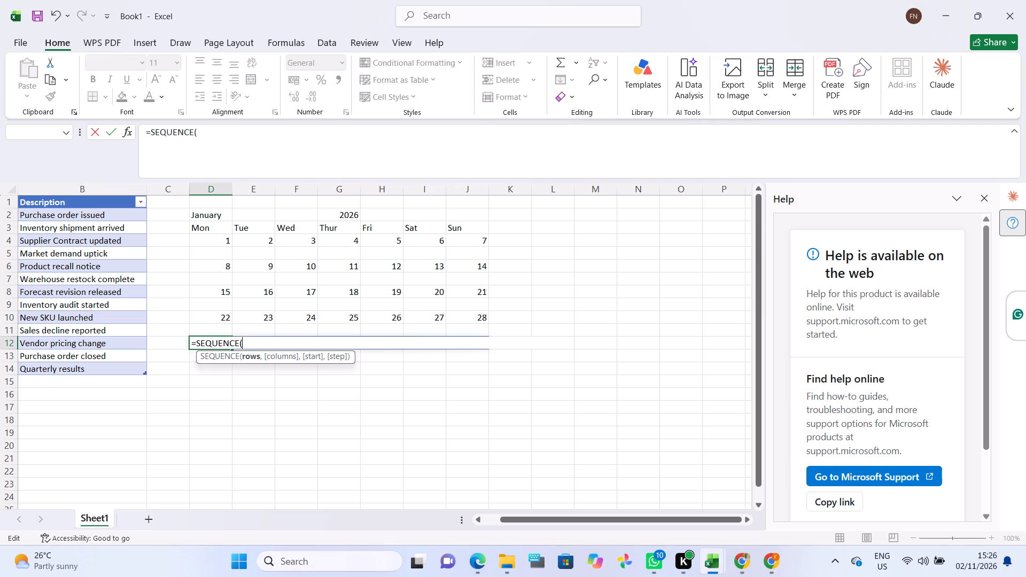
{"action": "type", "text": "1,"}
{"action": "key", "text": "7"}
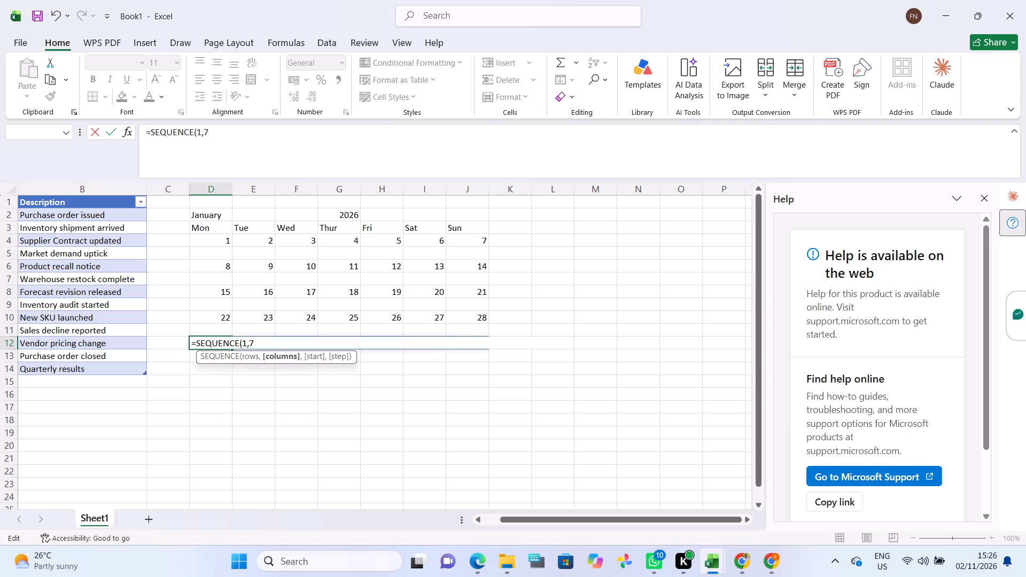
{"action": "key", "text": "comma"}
{"action": "left_click", "coordinate": [222, 321]}
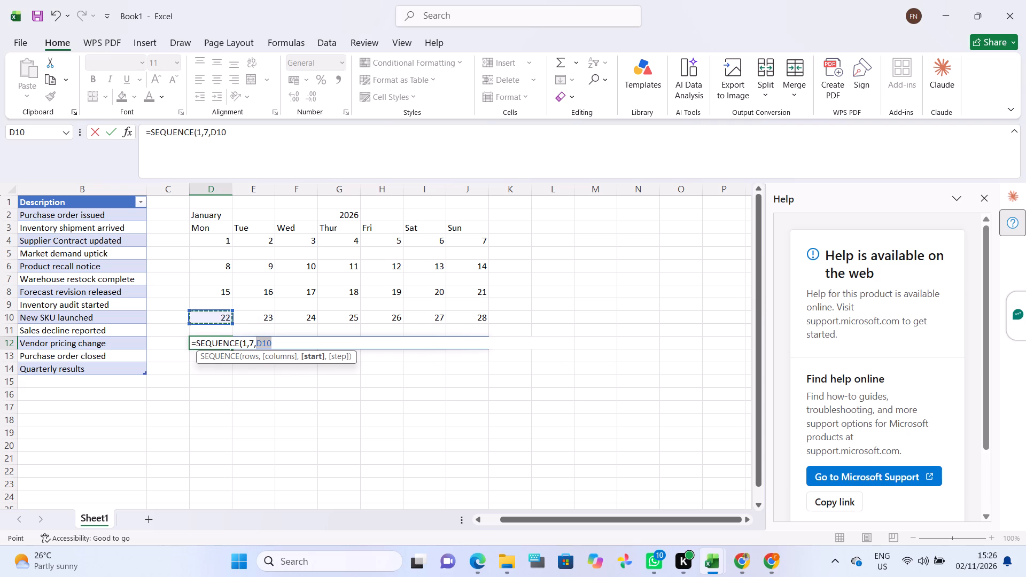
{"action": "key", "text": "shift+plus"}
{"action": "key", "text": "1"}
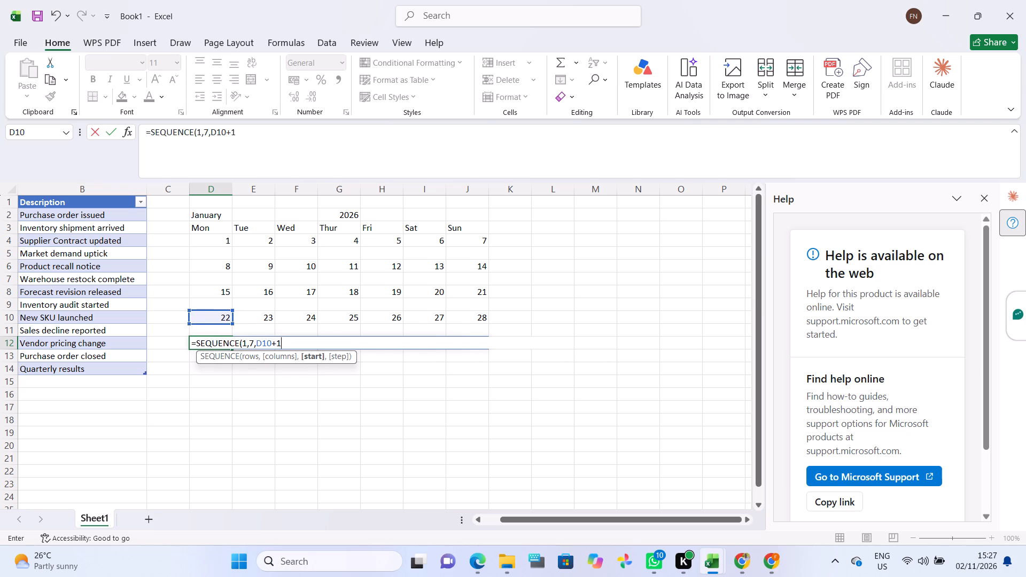
{"action": "key", "text": "shift+parenright"}
{"action": "key", "text": "Return"}
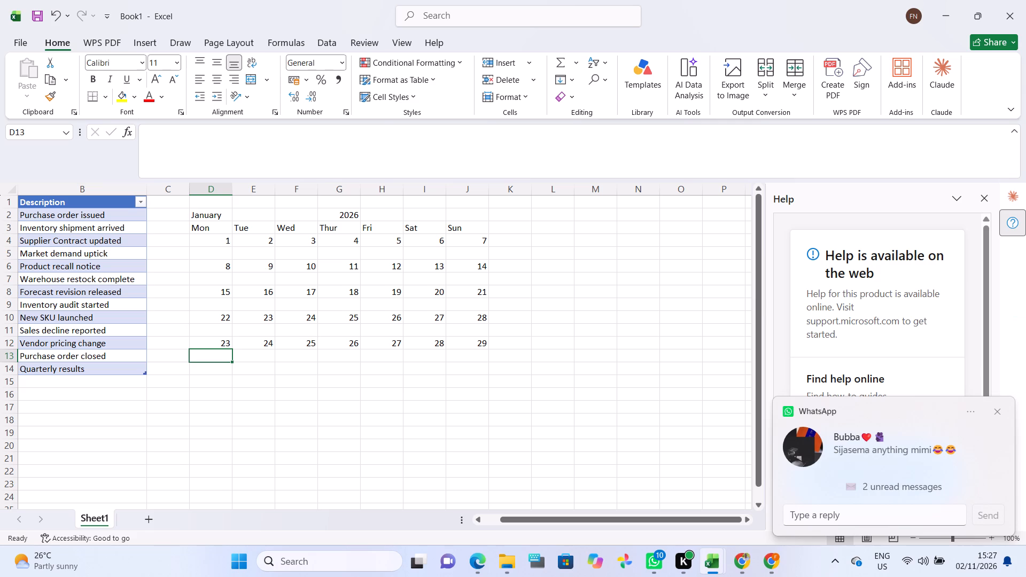